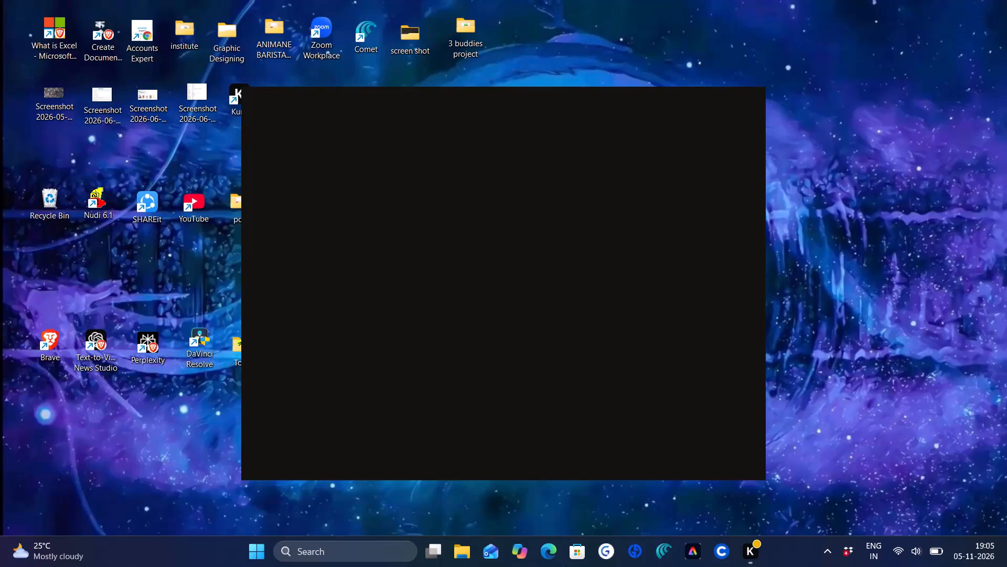
Open Excel and create a new blank workbook.
left_click(352, 552)
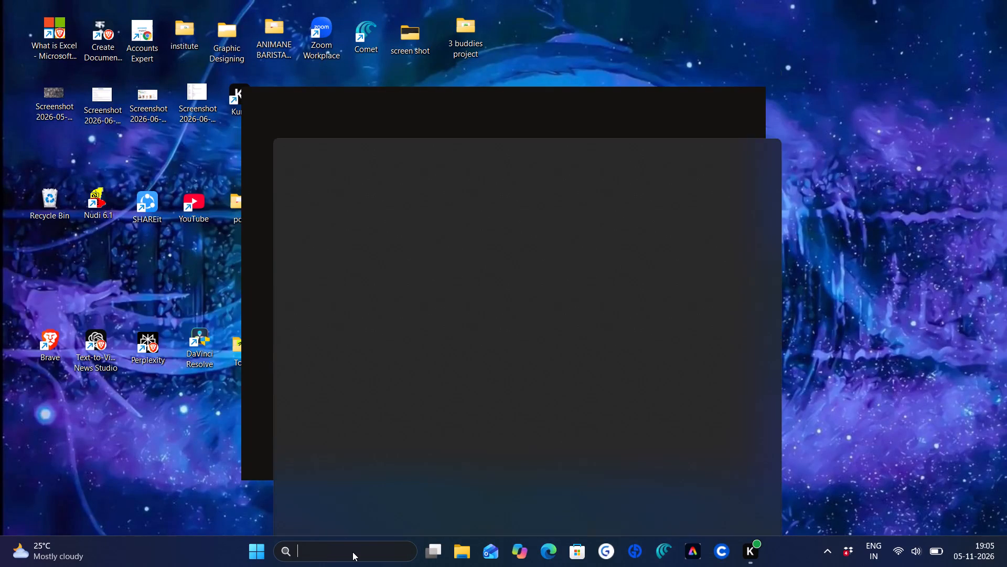
type("ex")
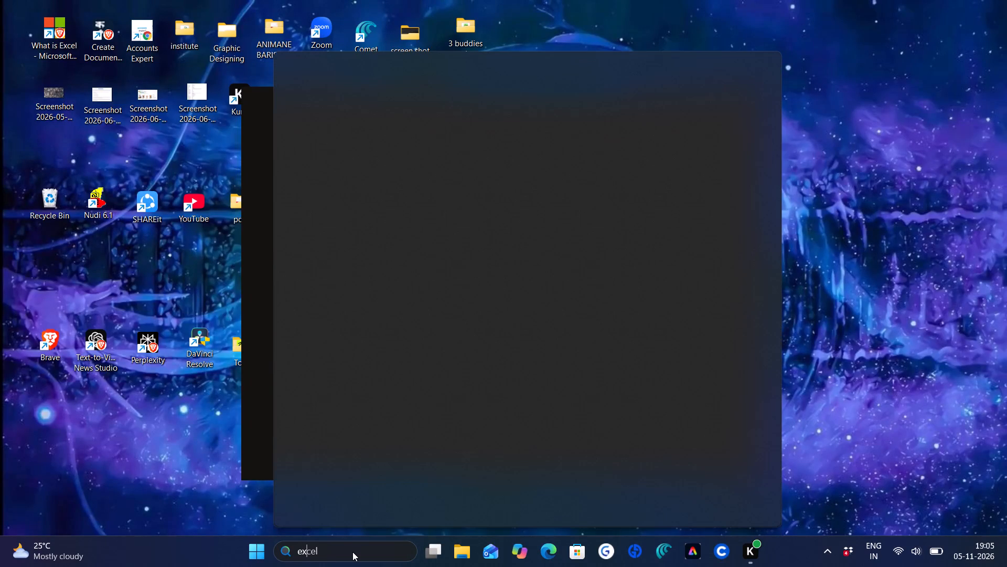
type("cekl")
key("BackSpace")
key("BackSpace")
key("l")
key("Return")
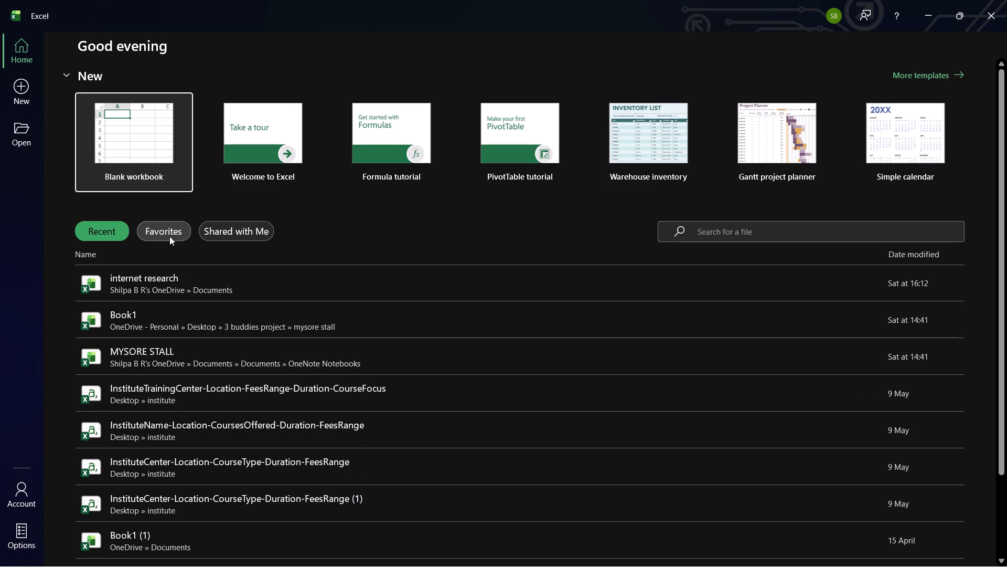
double_click(150, 157)
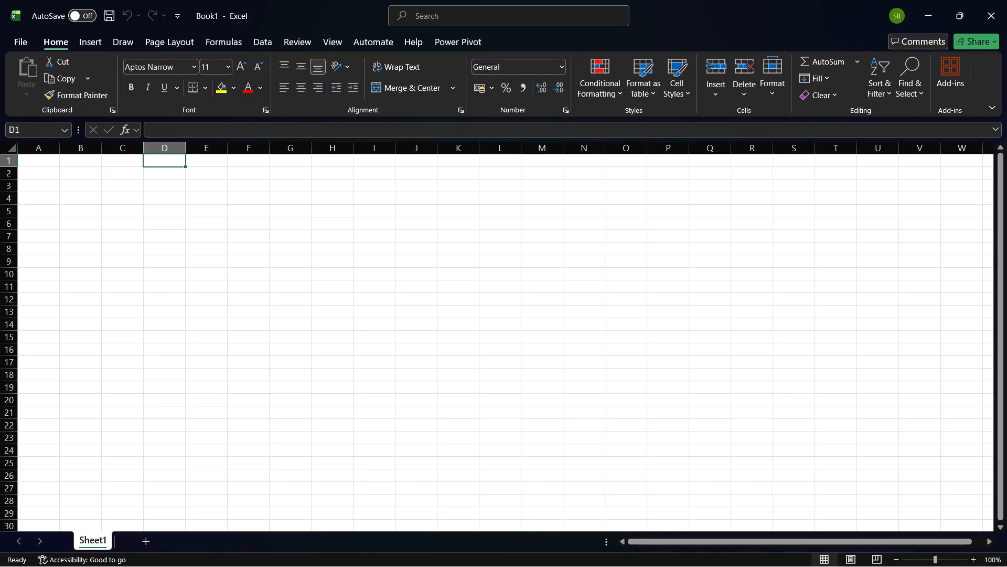
Turn on AutoSave for the workbook in the personal OneDrive, naming it "project report".
left_click(83, 18)
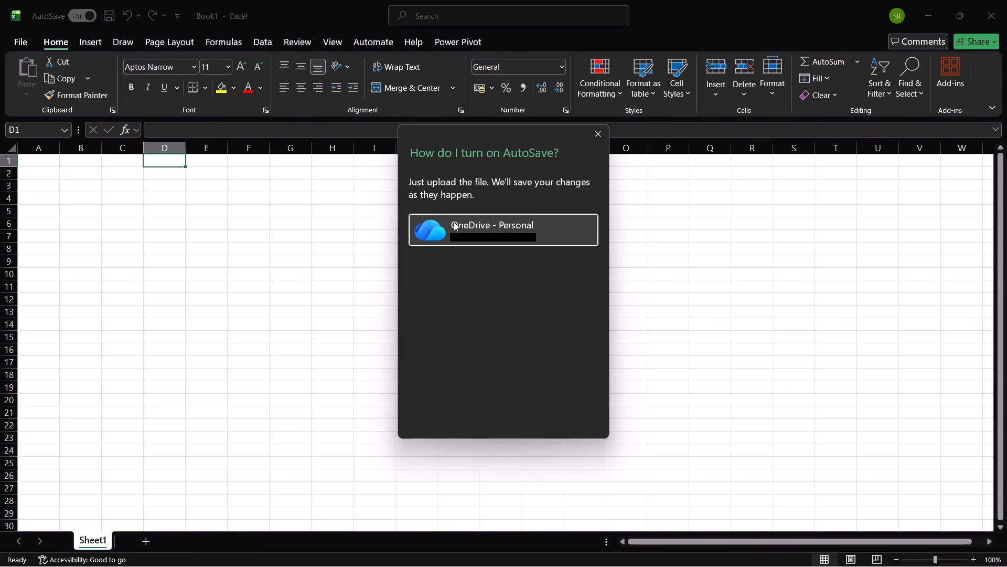
left_click(454, 222)
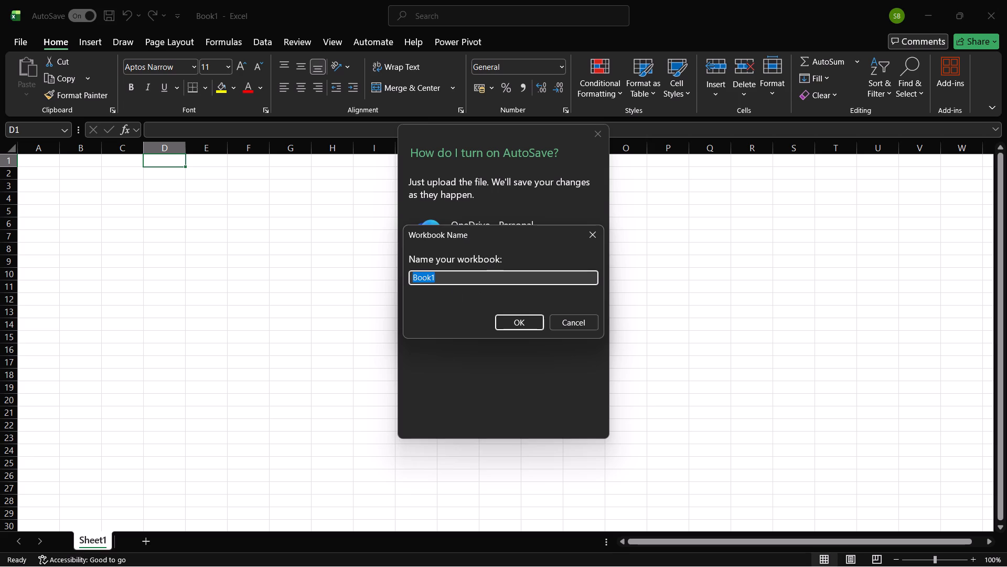
left_click(443, 277)
key("BackSpace")
key("BackSpace")
key("BackSpace")
key("BackSpace")
key("BackSpace")
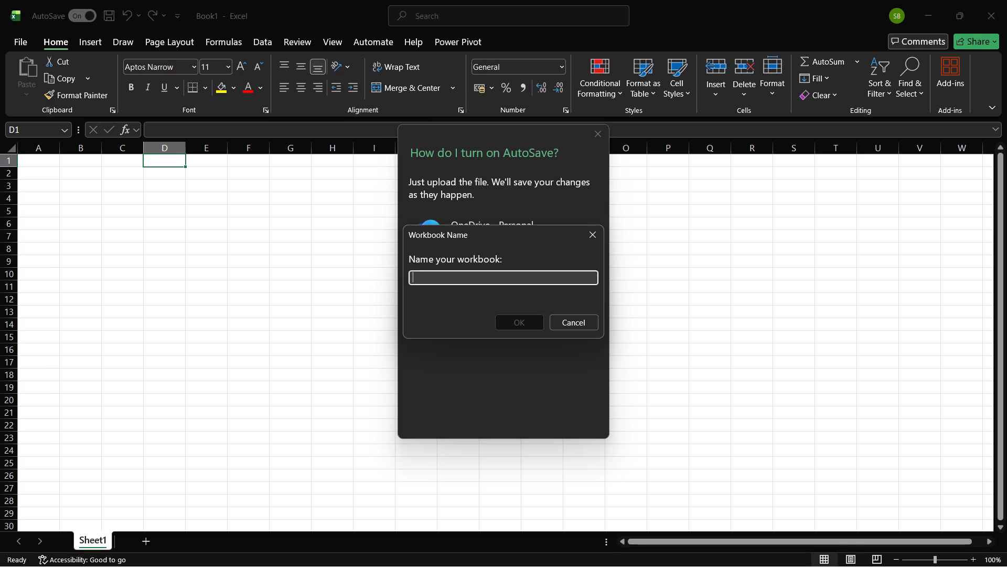
key("p")
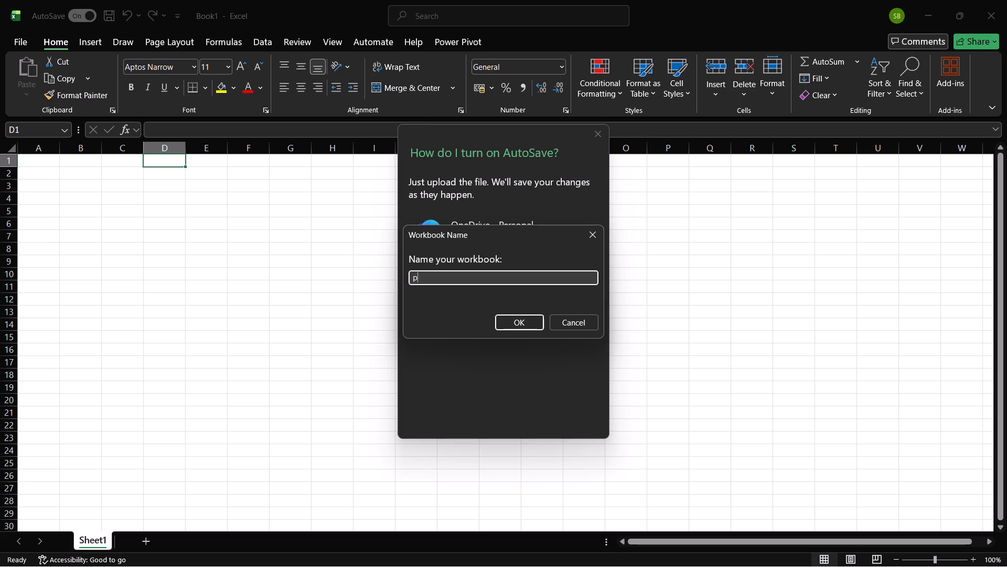
type("roject")
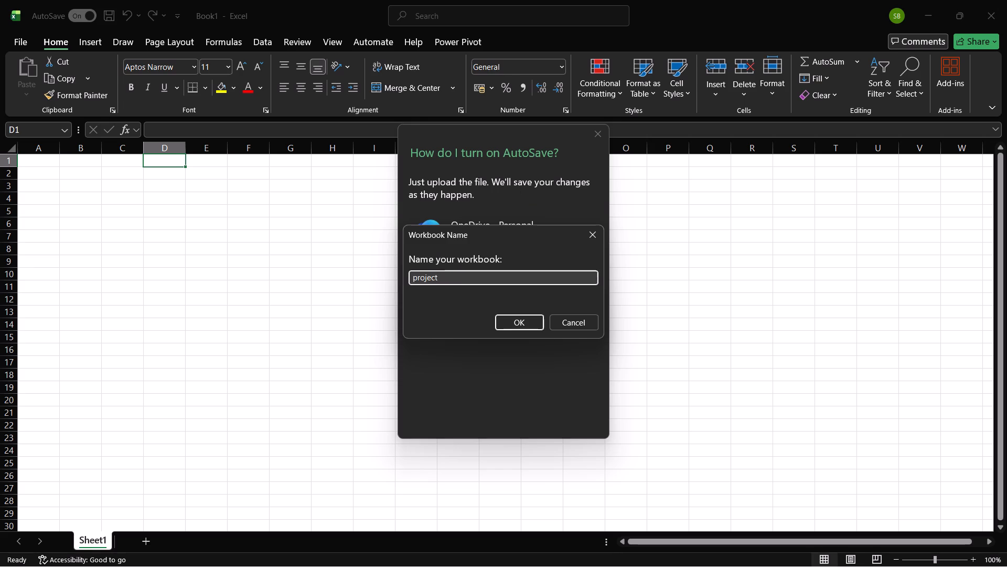
left_click(445, 278)
key("space")
type("report")
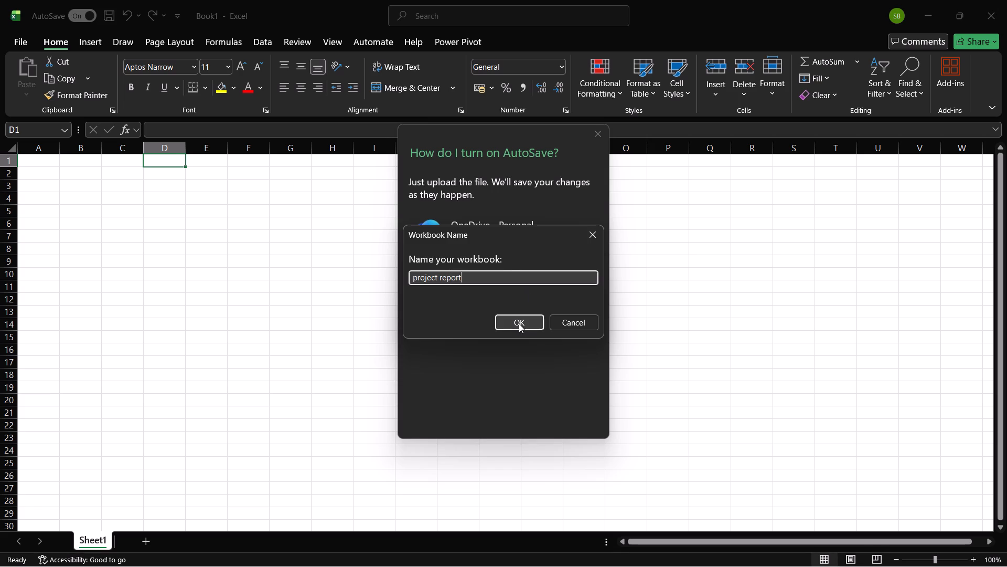
left_click(519, 324)
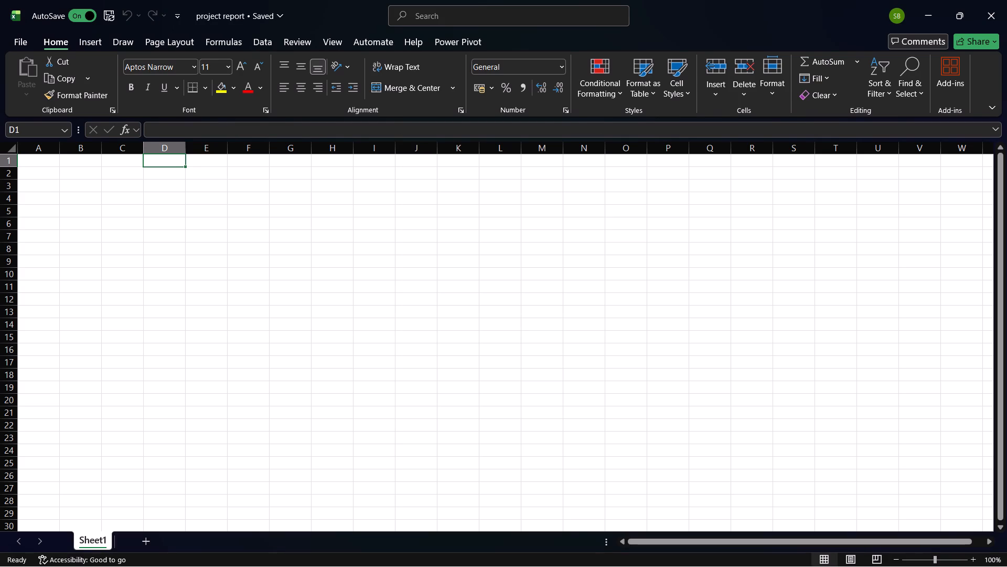
Save a copy of the workbook in the OneDrive Documents folder as "Turkish cake business analysis".
left_click(22, 44)
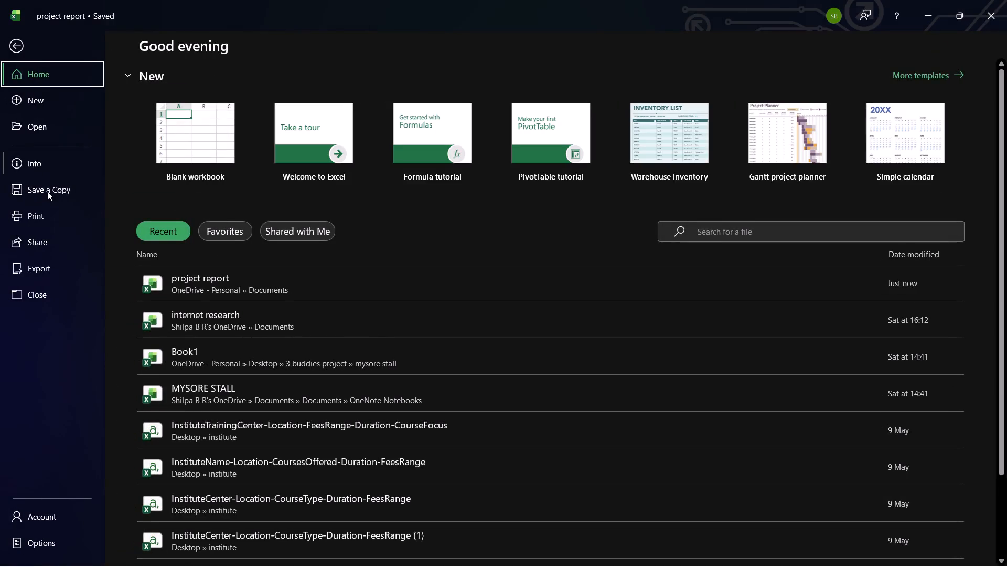
left_click(49, 191)
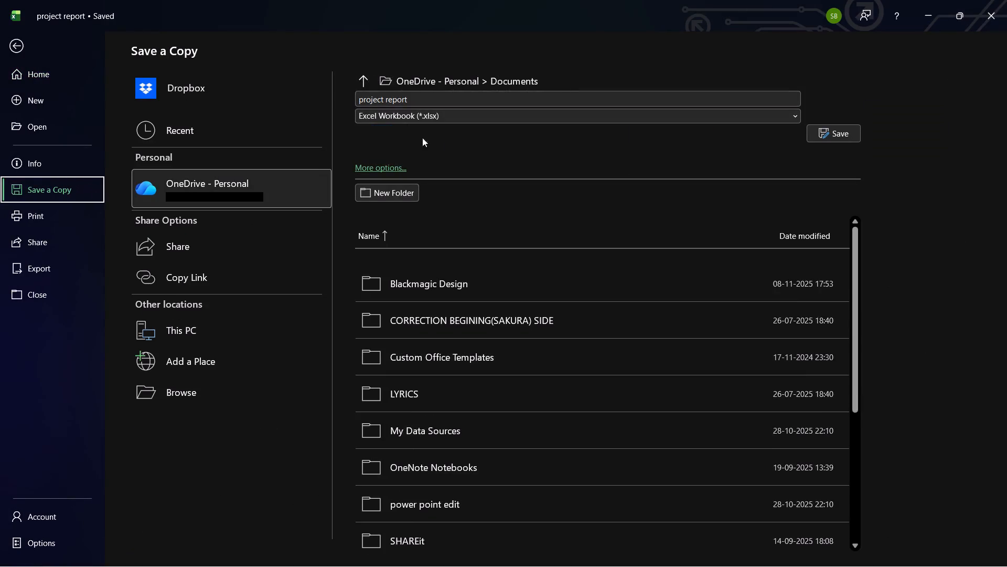
left_click(418, 102)
key("BackSpace")
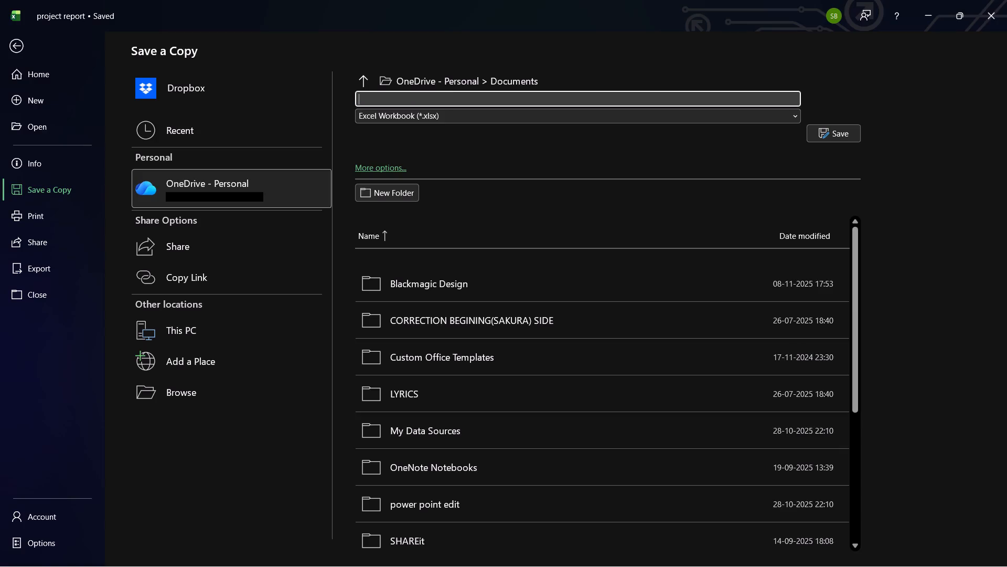
key("t")
key("BackSpace")
key("t")
type("urkish")
key("space")
type("cake")
key("space")
type("business")
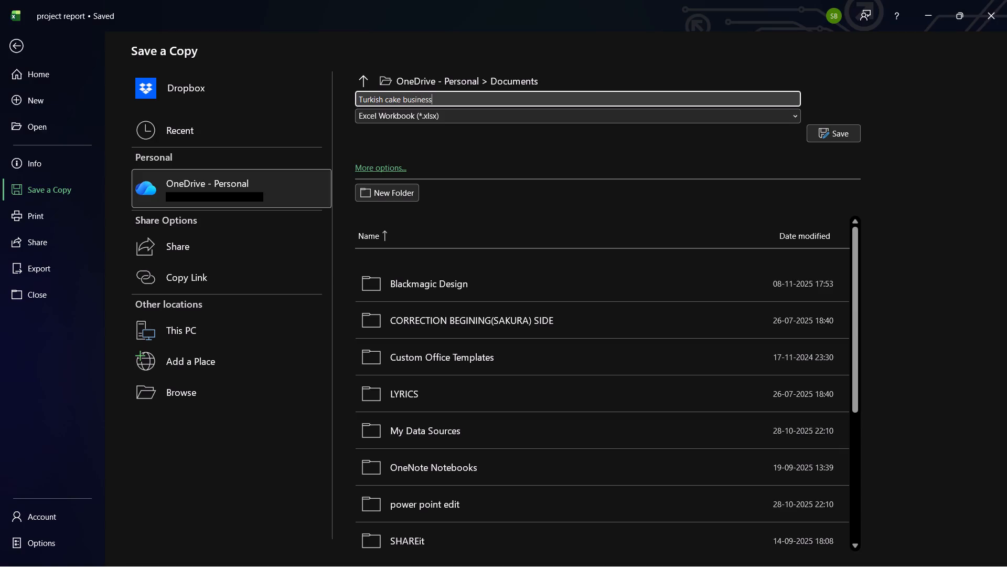
key("space")
type("ana")
type("ly")
type("sis")
left_click(826, 131)
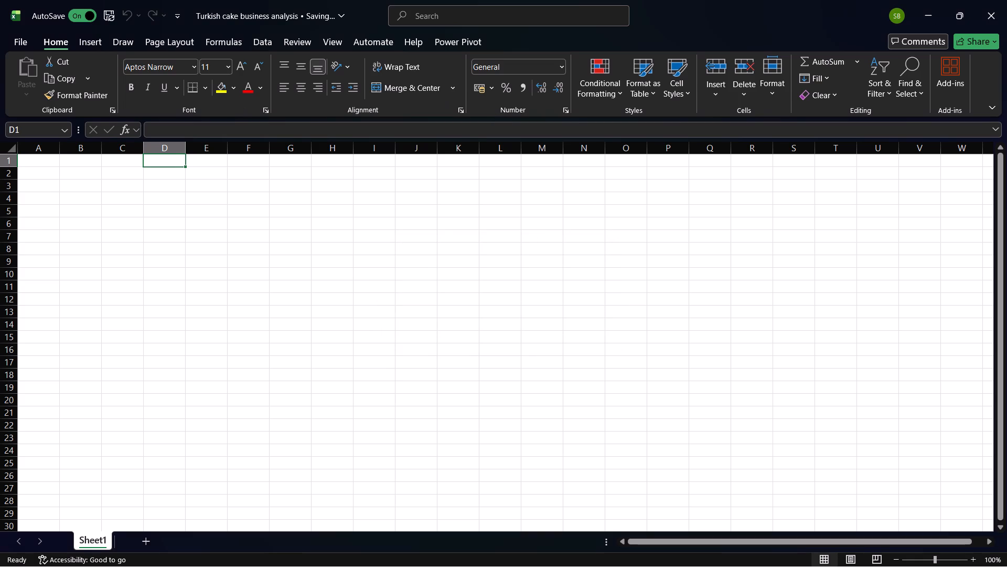
Rename Sheet1 as "INGRENDIENTS".
left_click(205, 172)
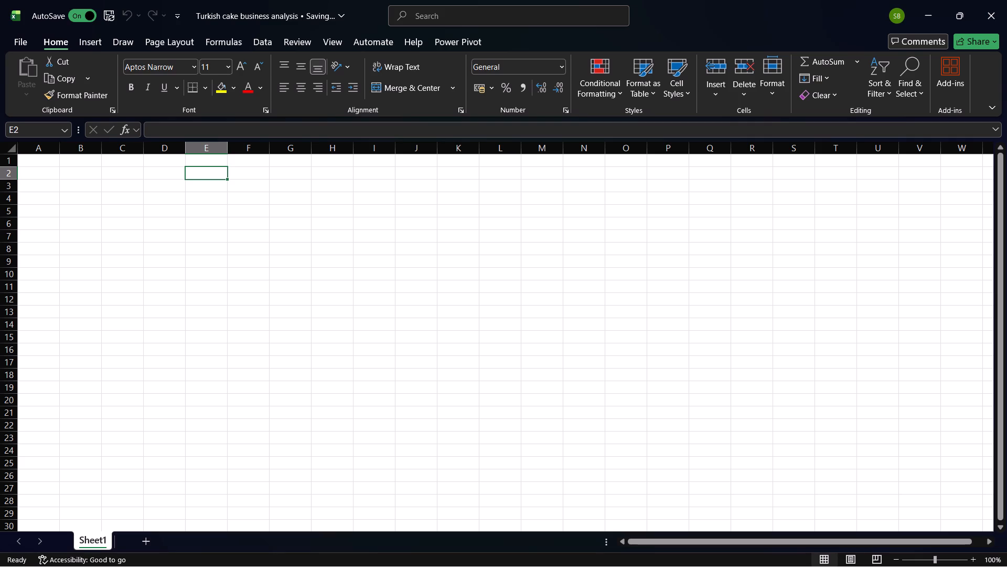
double_click(93, 542)
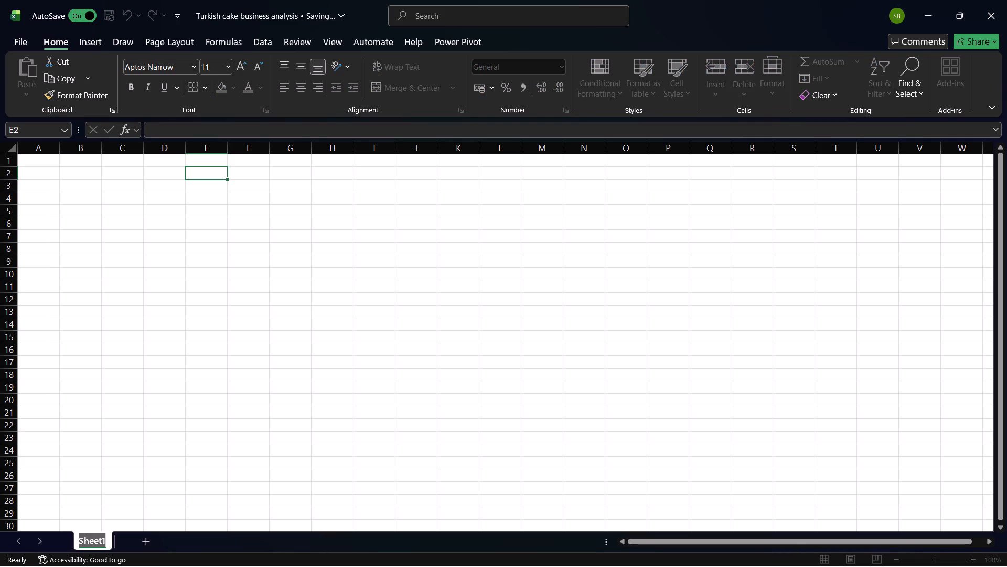
key("BackSpace")
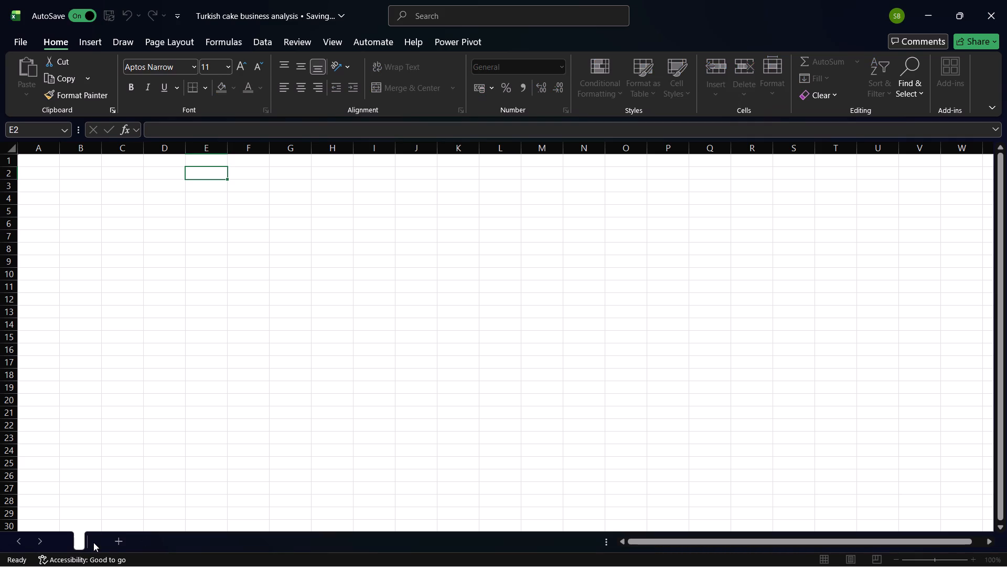
type("IN")
type("GR")
key("e")
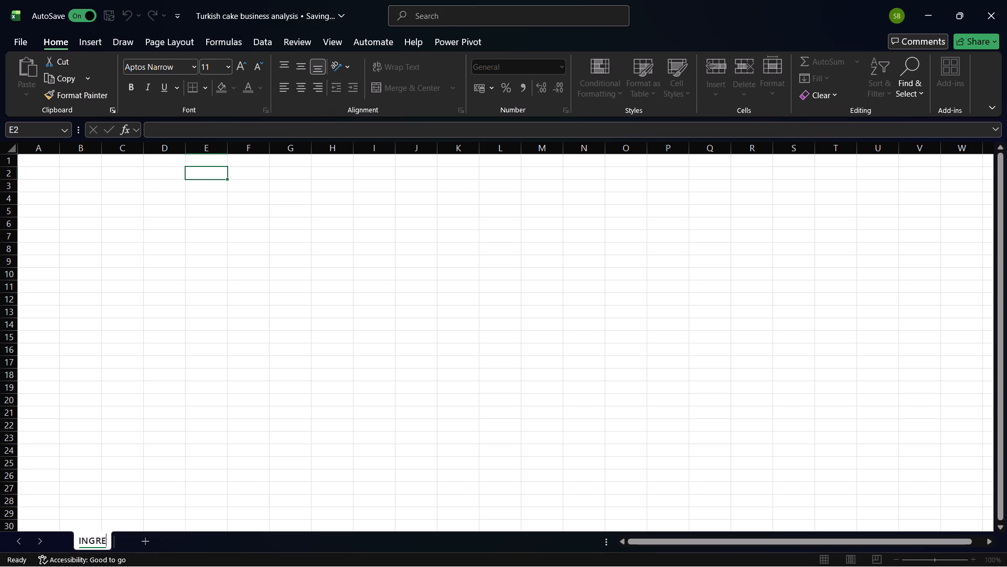
type("ND")
key("i")
type("ENTS")
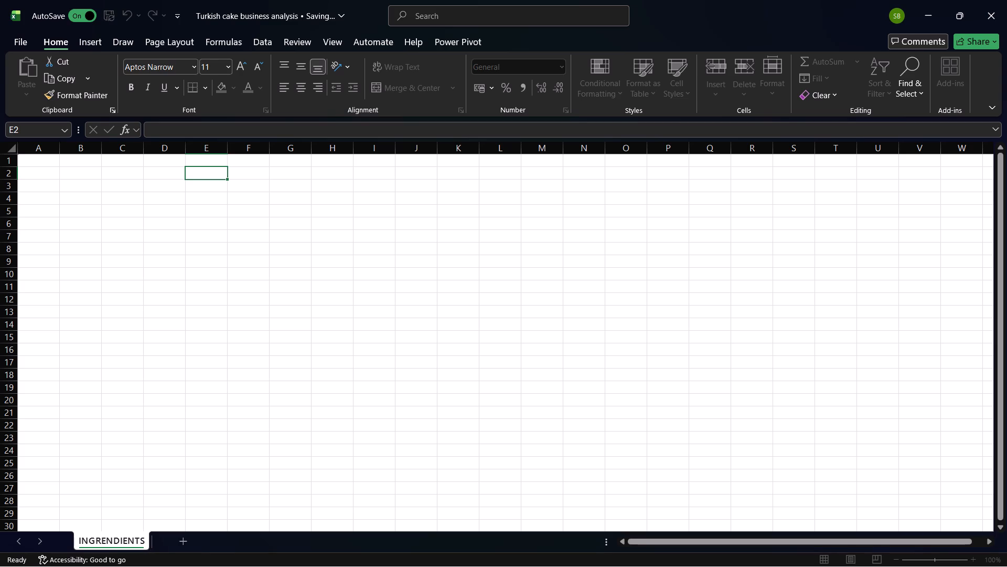
left_click(213, 174)
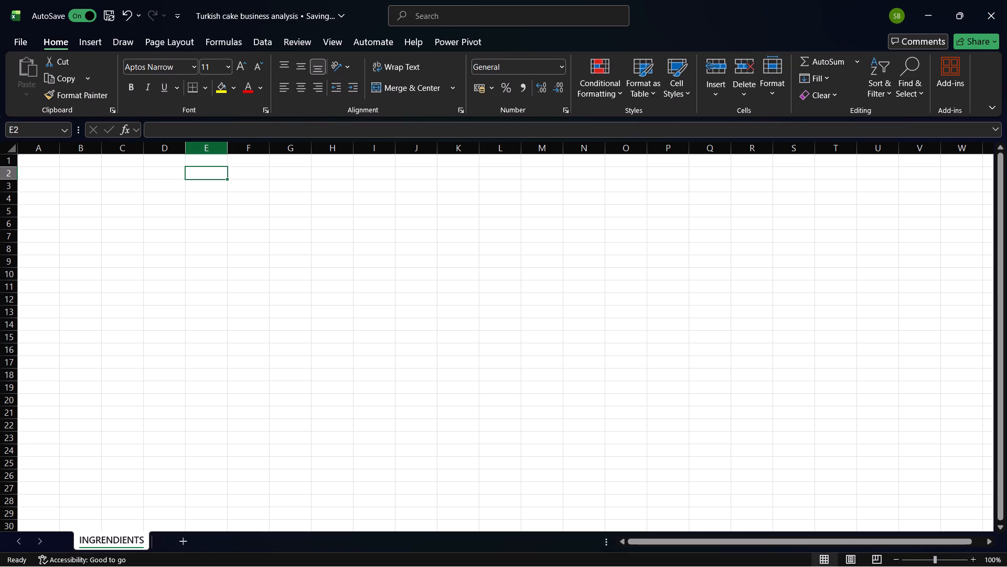
Enter the column header "Ingredient" in cell A3.
left_click(42, 186)
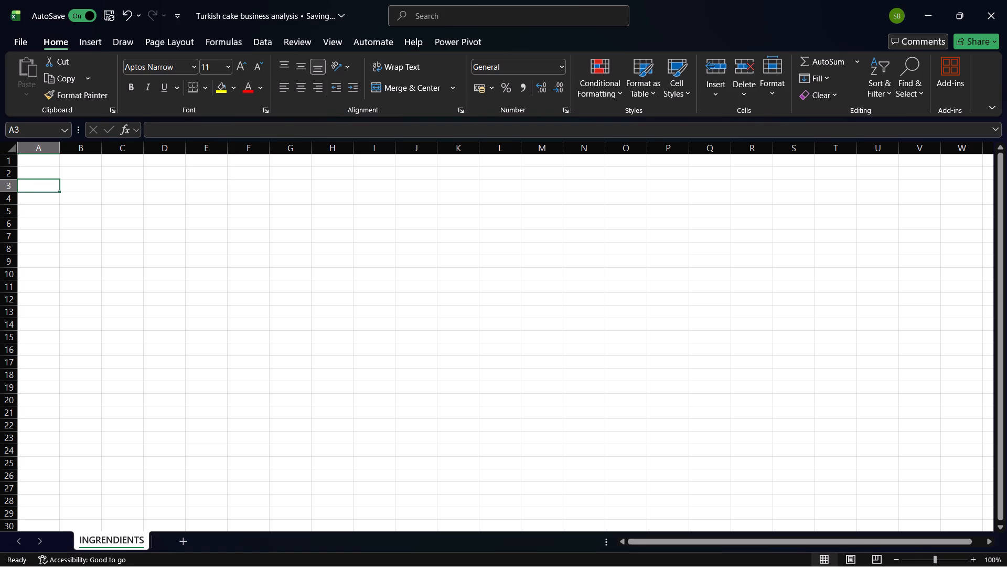
type("IJ")
key("BackSpace")
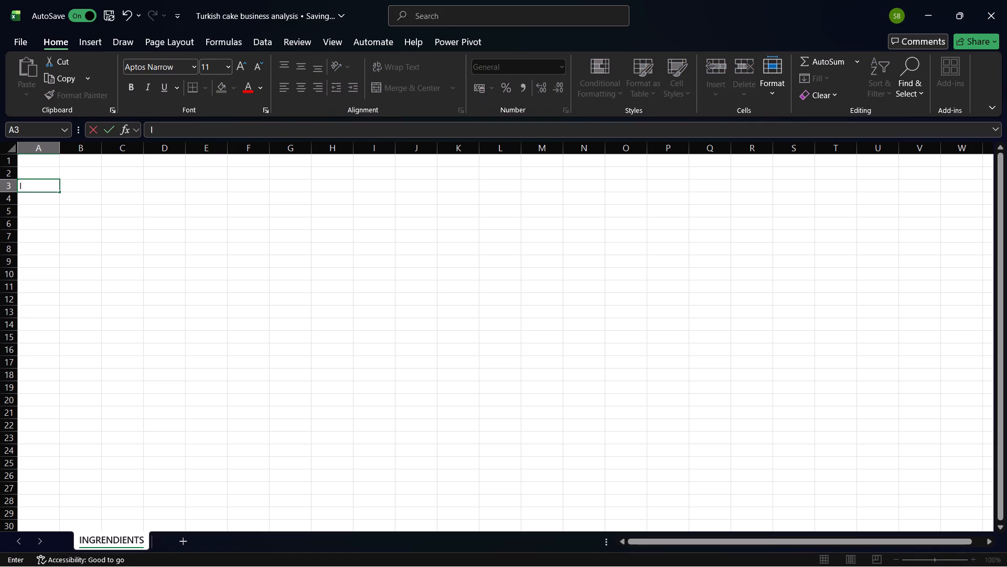
key("n")
type("gre")
type("die")
type("nt")
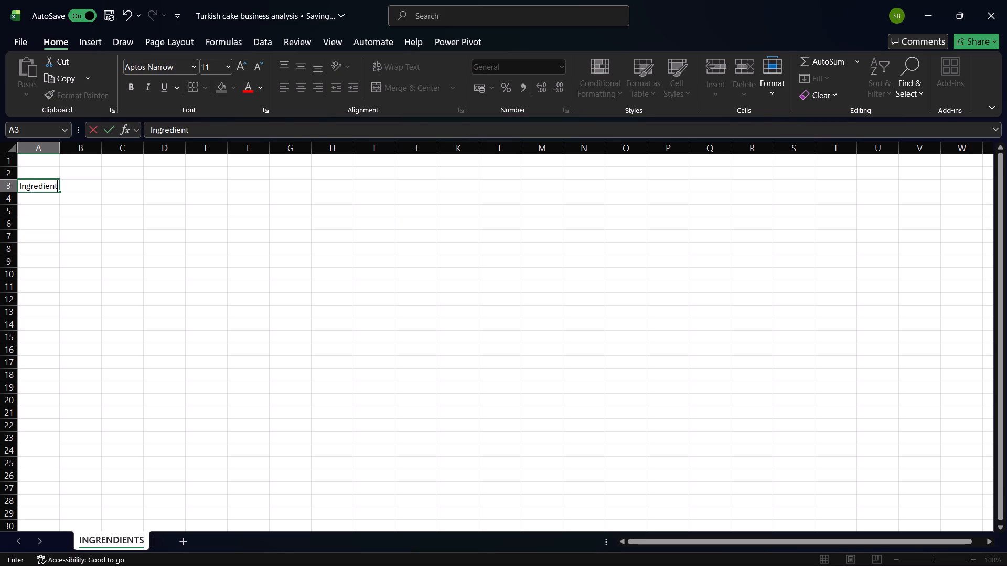
Add the headers "pack quantity" in cell B3 and "unit" in cell C3.
left_click(77, 186)
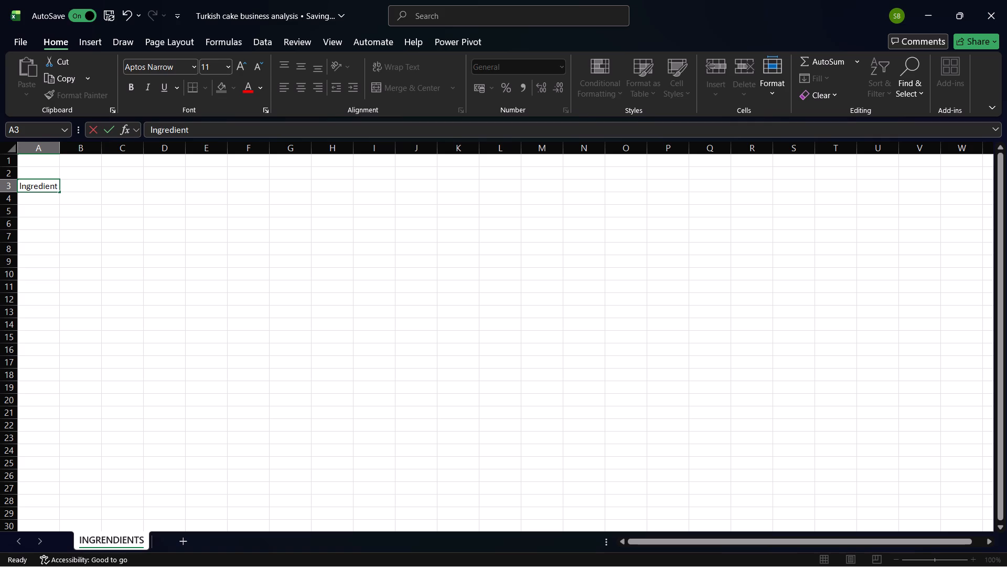
key("p")
type("ack")
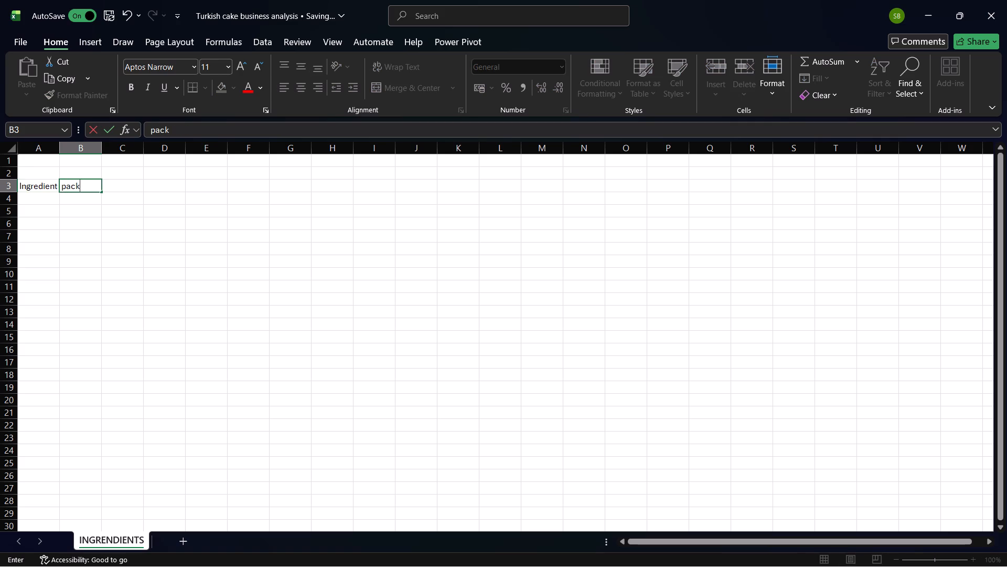
key("space")
type("qu")
type("antity")
key("Right")
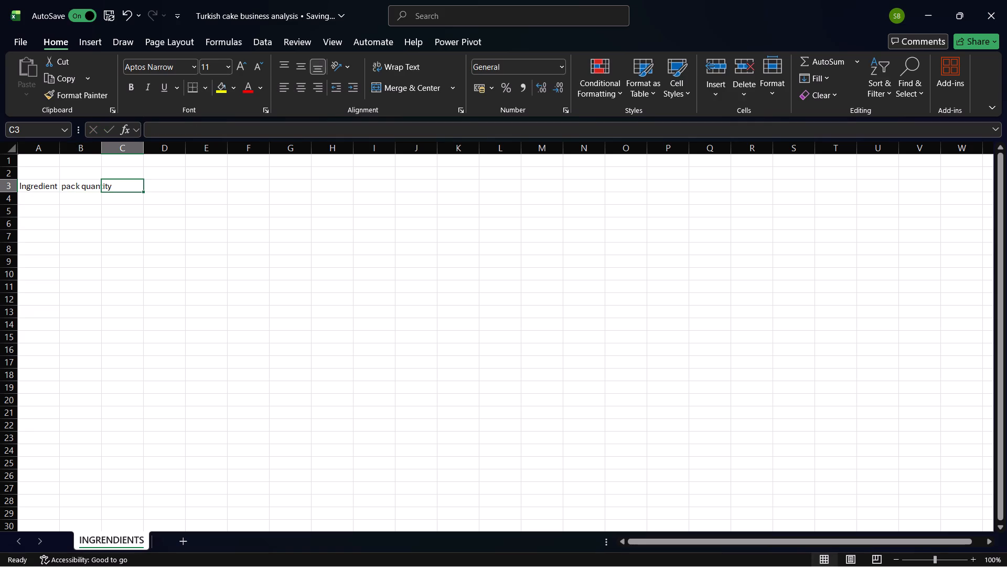
type("unit")
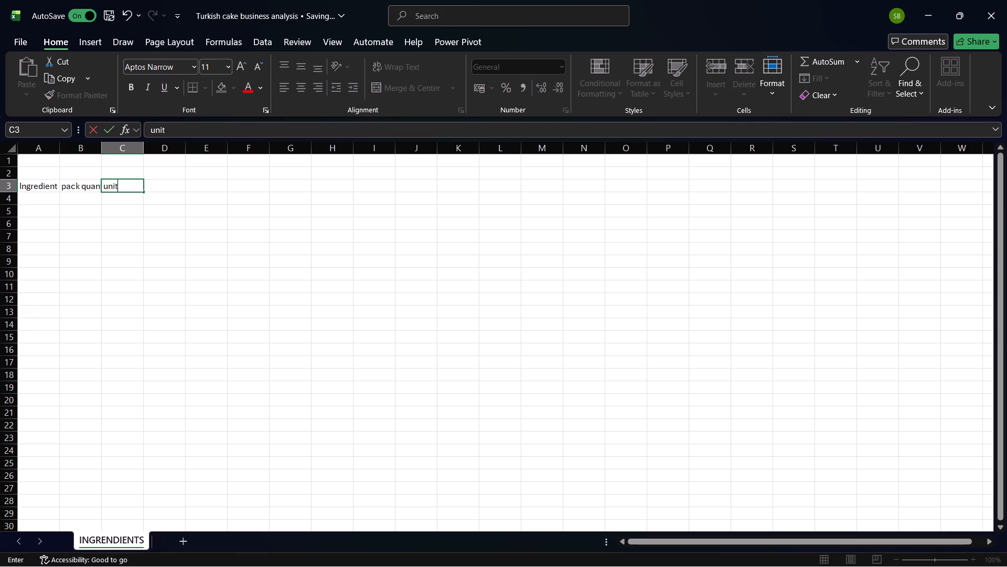
key("Right")
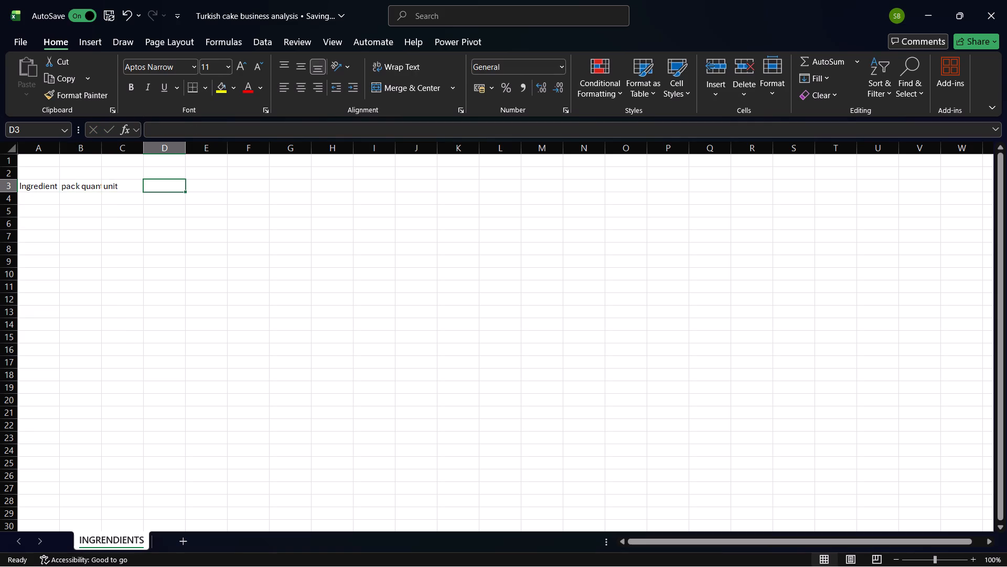
Add the headers "purchase price" in cell D3 and "used quantity" in cell E3.
type("purc")
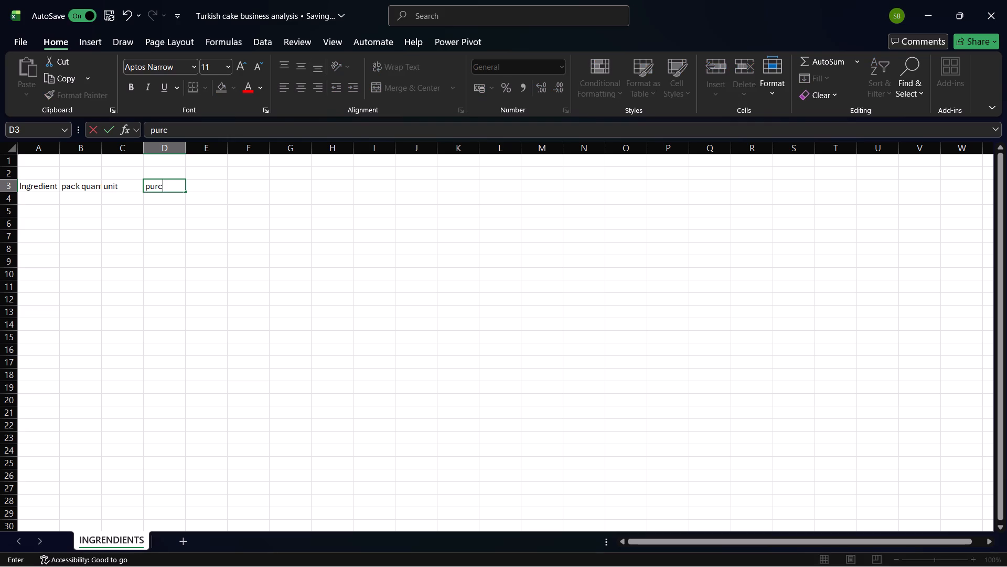
type("ha")
type("se")
key("space")
type("price")
key("Right")
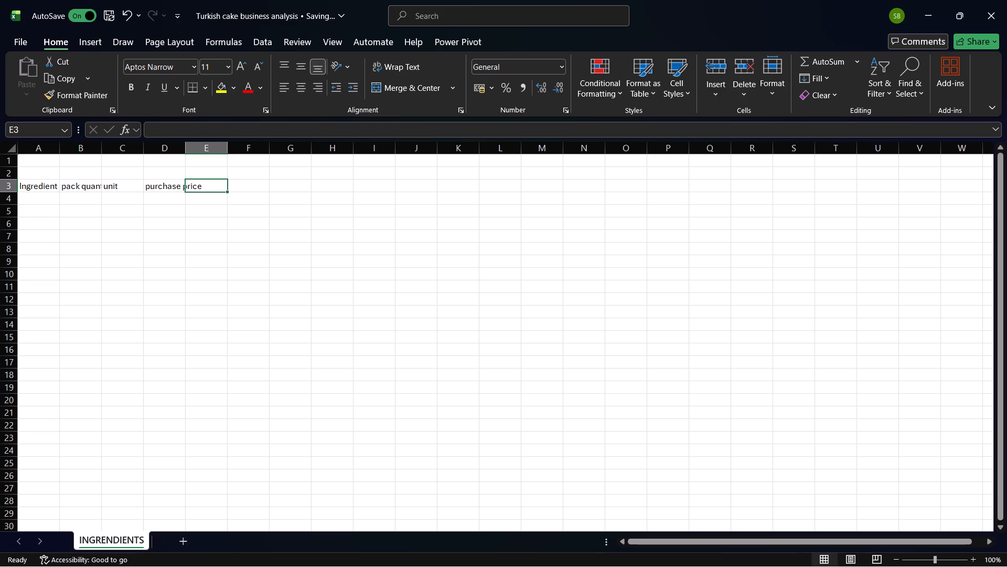
type("used")
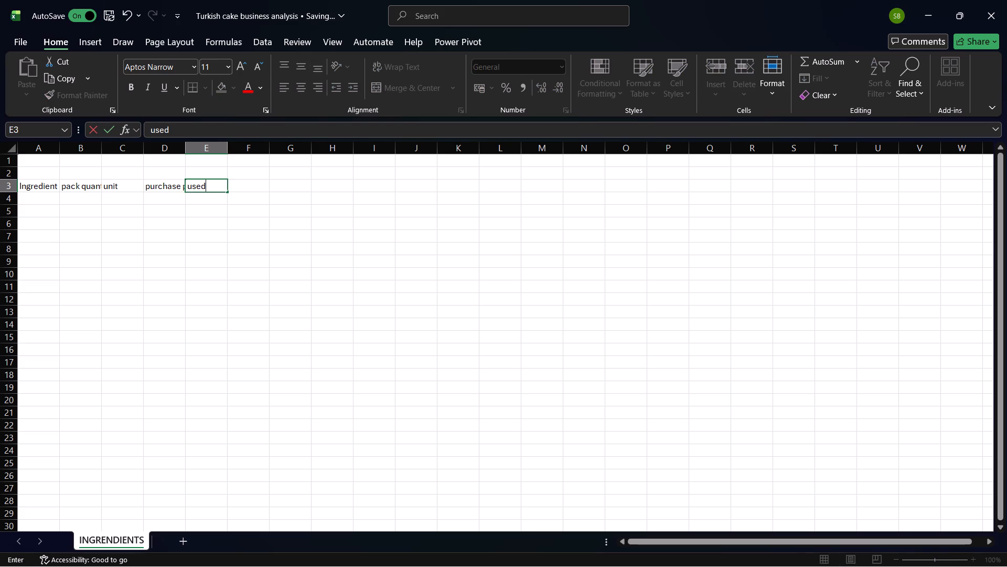
key("space")
type("quantity")
Widen each of columns A through E to a width of about 17 so the headers fit.
left_click(52, 149)
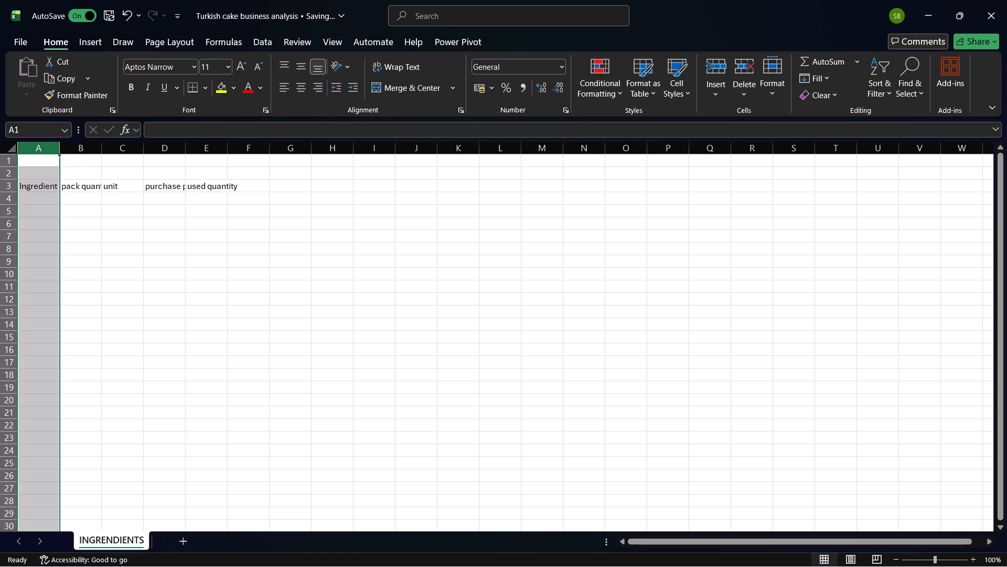
left_click_drag(61, 148, 97, 146)
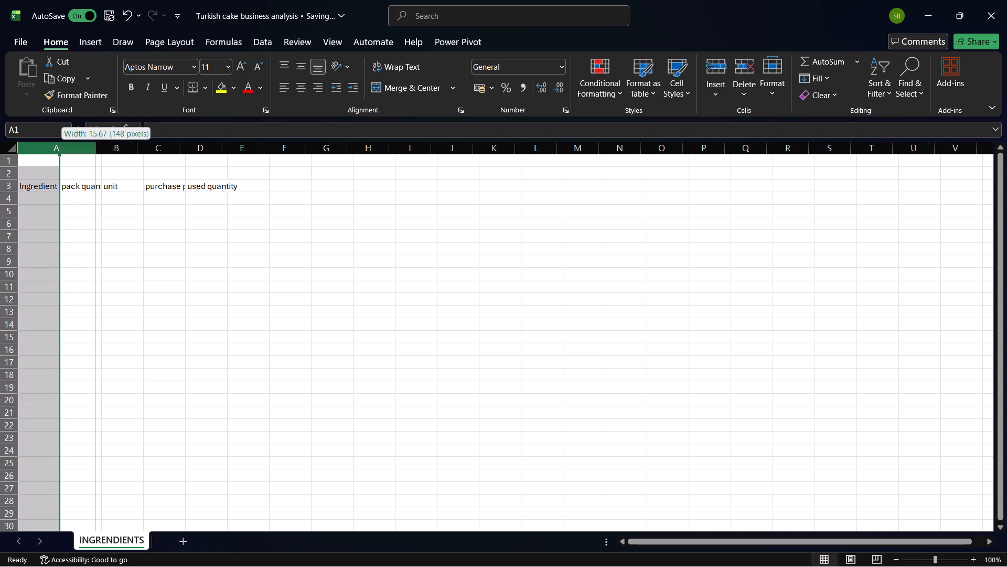
left_click_drag(97, 146, 103, 146)
left_click_drag(146, 145, 187, 150)
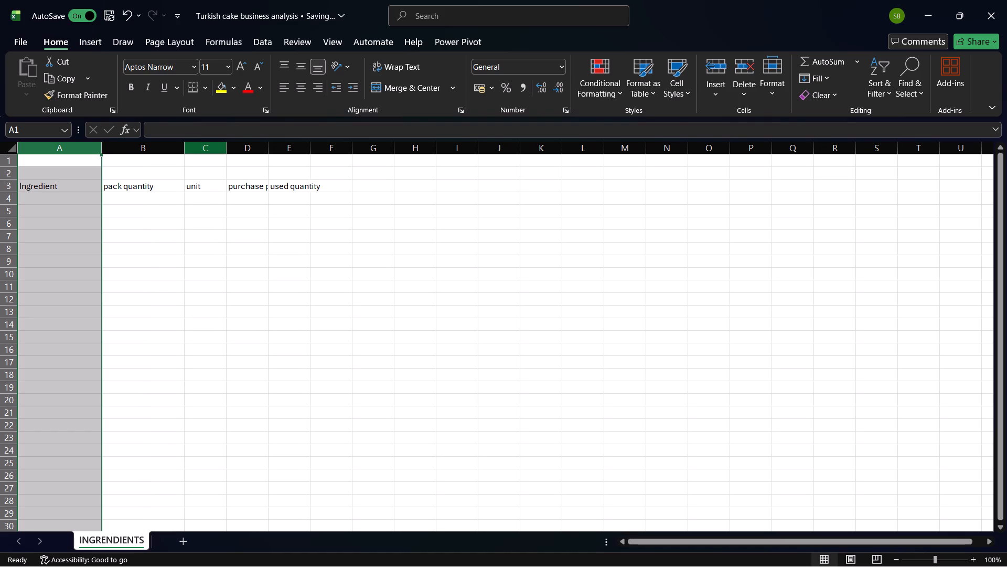
left_click_drag(223, 149, 262, 149)
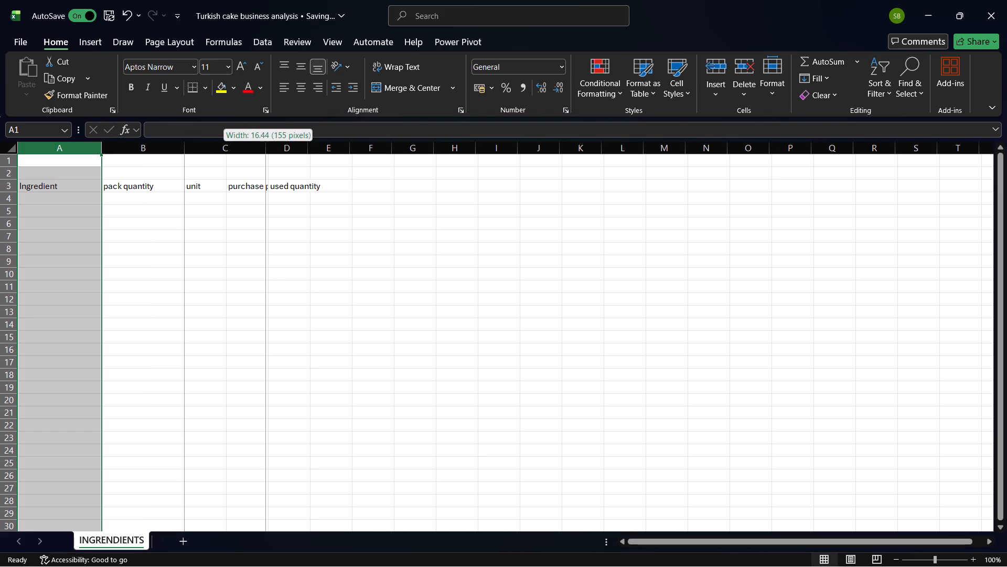
left_click_drag(262, 149, 263, 149)
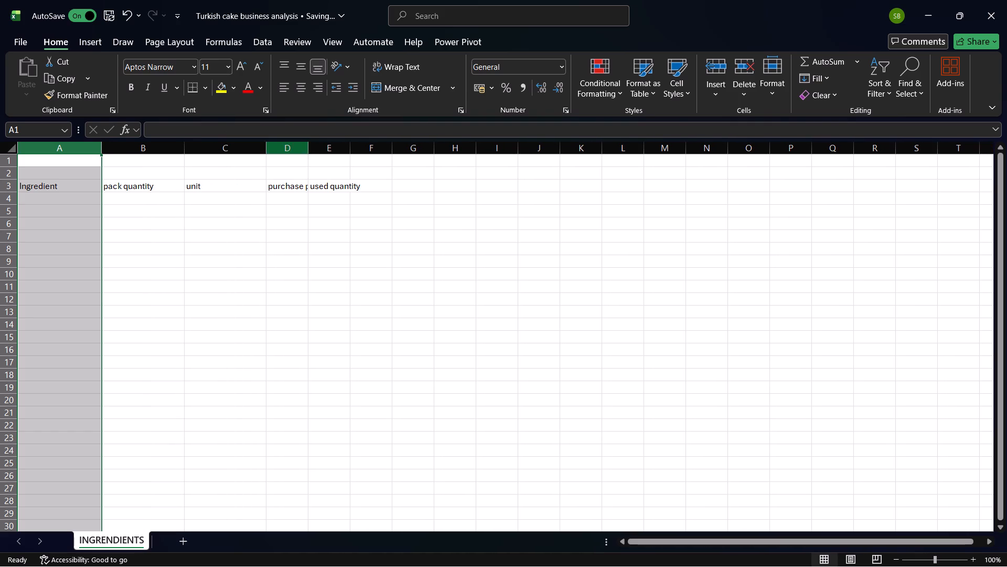
left_click_drag(307, 149, 352, 158)
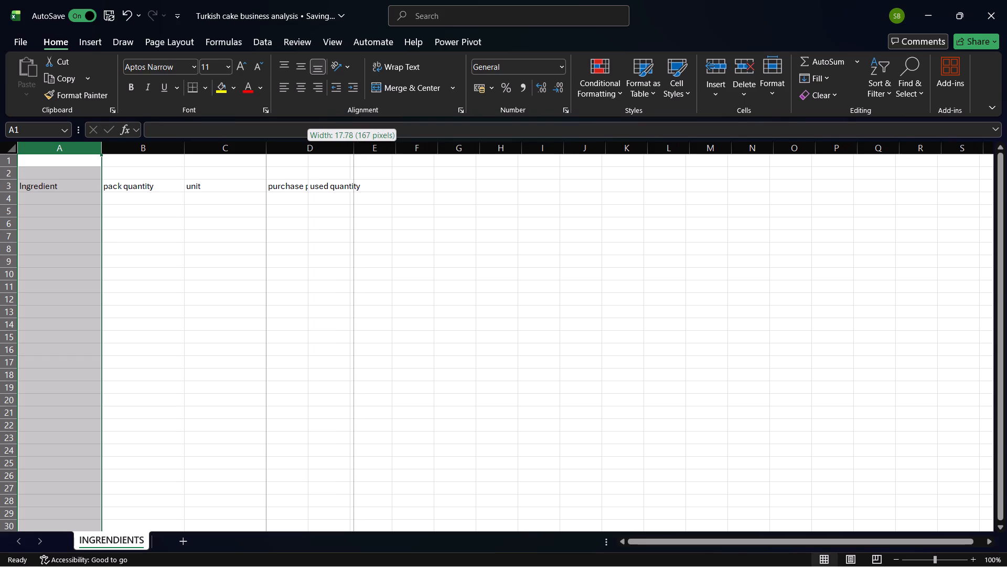
left_click_drag(352, 158, 349, 160)
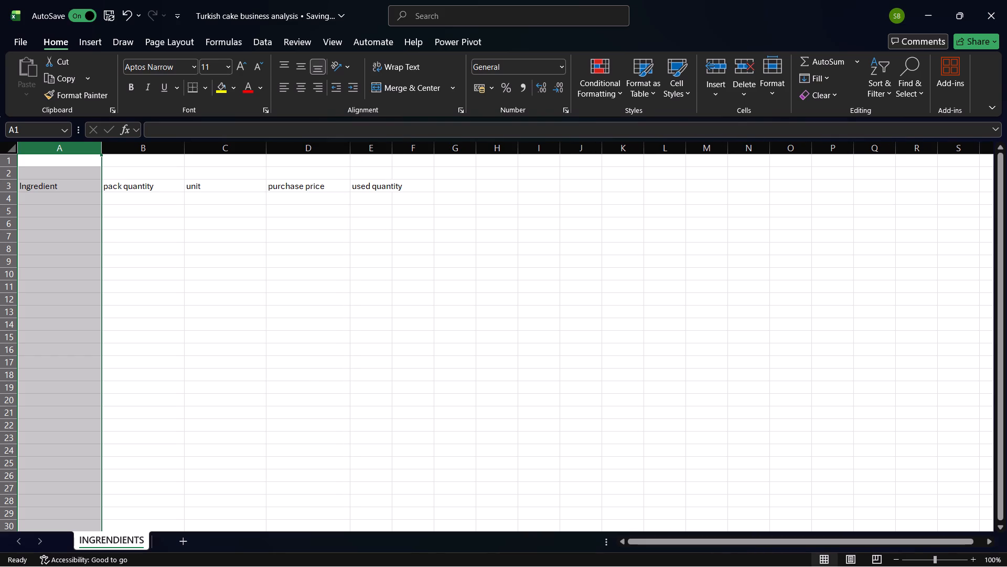
left_click_drag(392, 148, 431, 151)
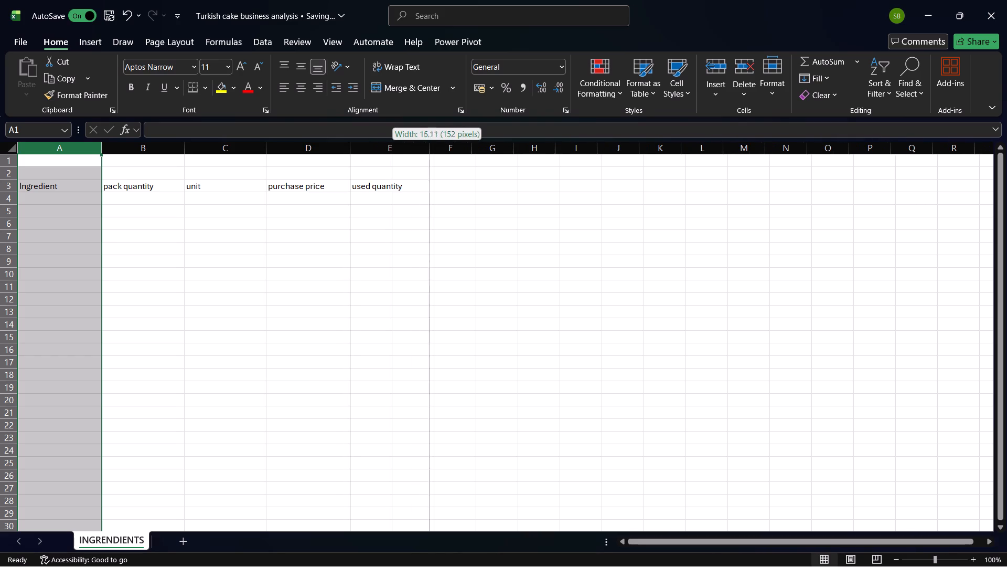
left_click_drag(431, 151, 434, 151)
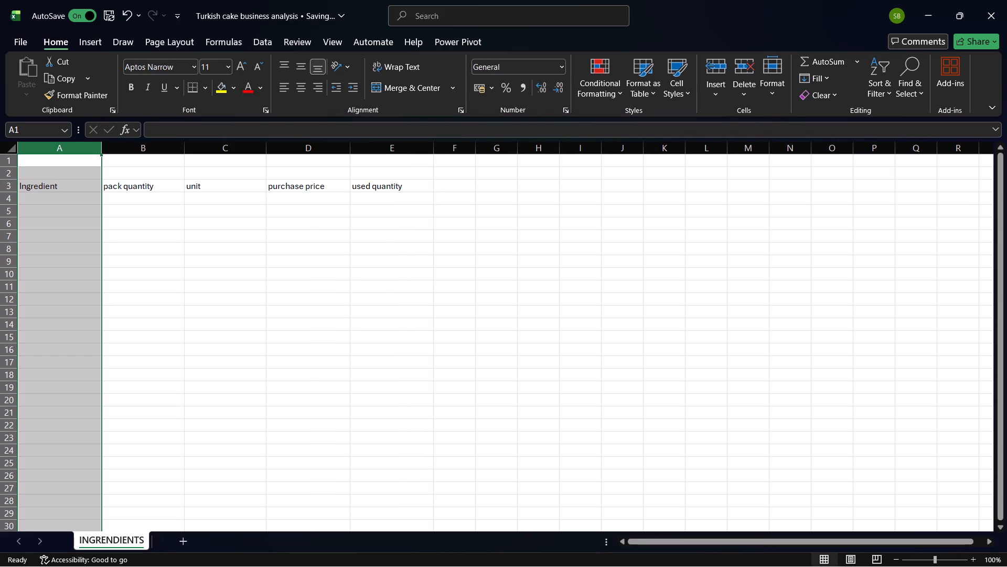
Append the rupee symbol to the header in D3 so it reads "purchase price ₹".
double_click(326, 187)
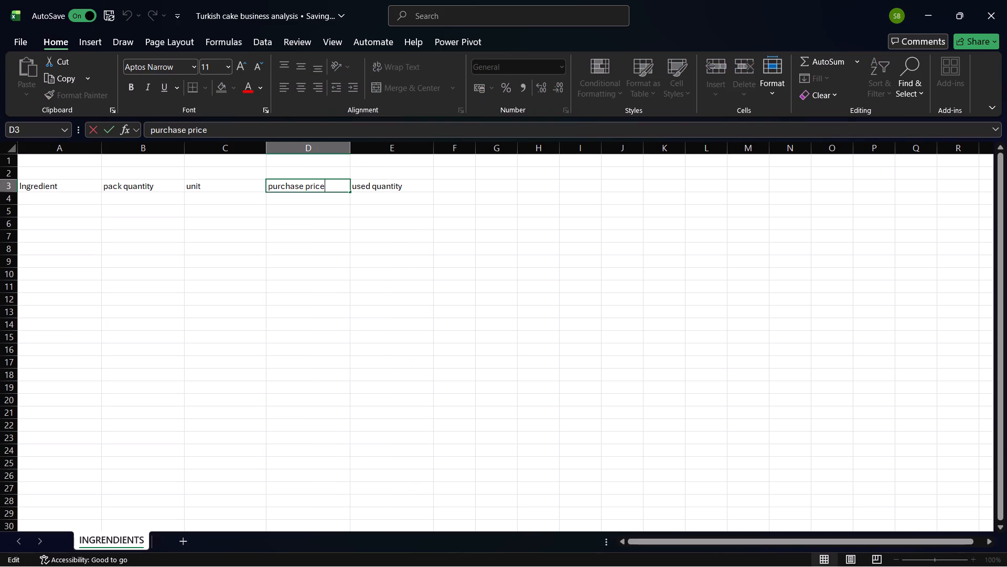
key("space")
key("ctrl+shift+4")
Start the first ingredient row with "Maida" in A4, "1000g" in B4, 60 in C4 and 250 in D4.
left_click(72, 199)
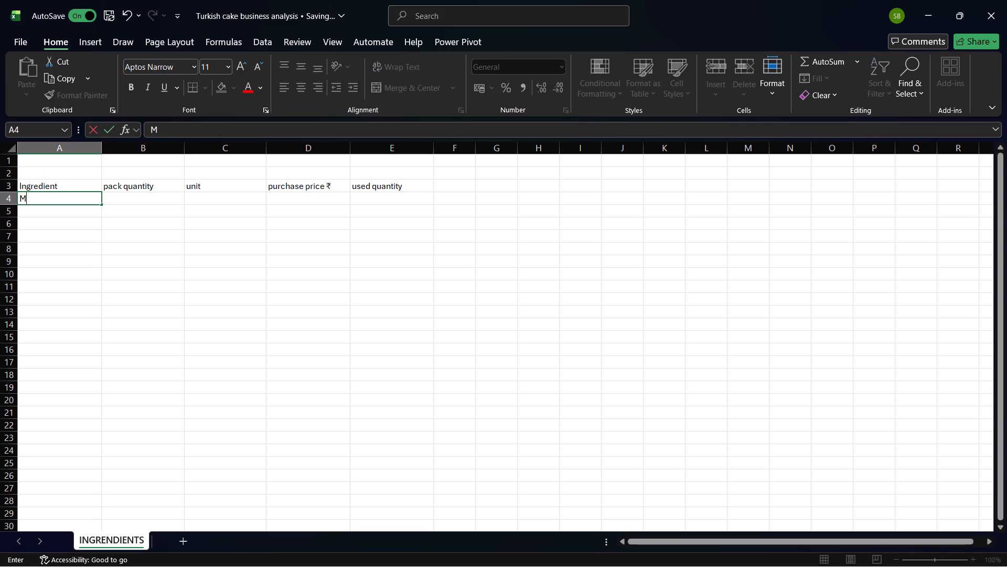
type("aida")
key("Right")
type("1000")
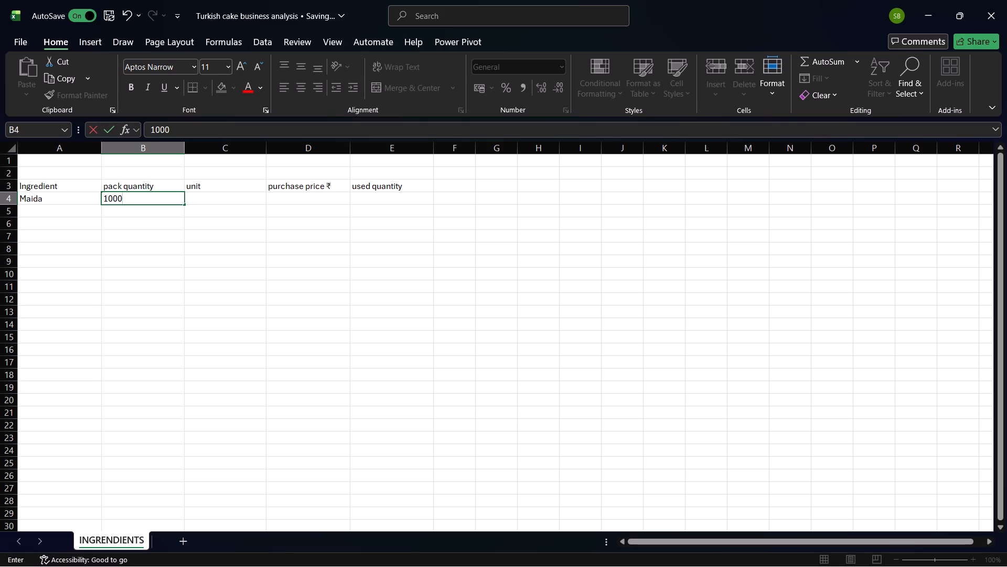
key("g")
key("Right")
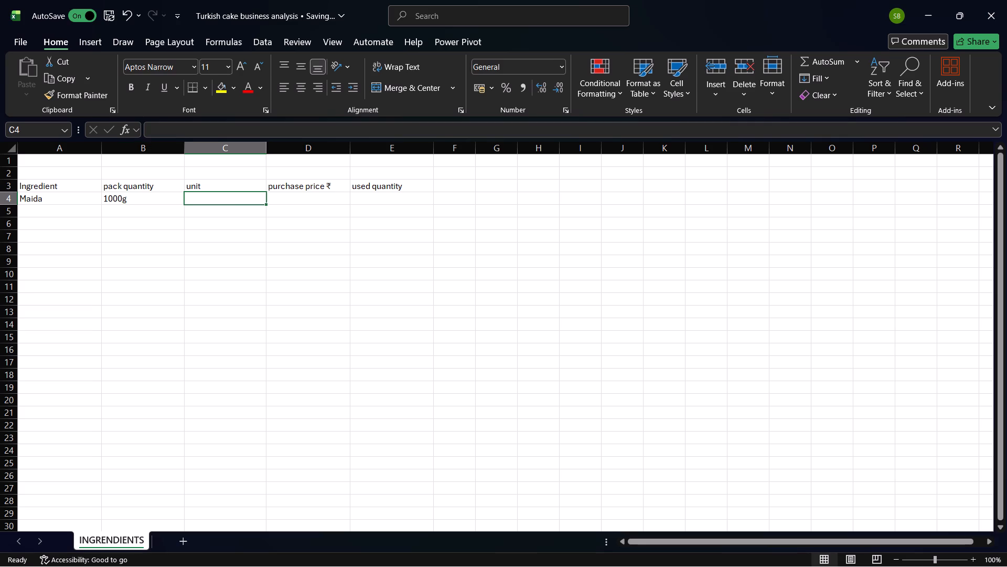
type("60")
key("Right")
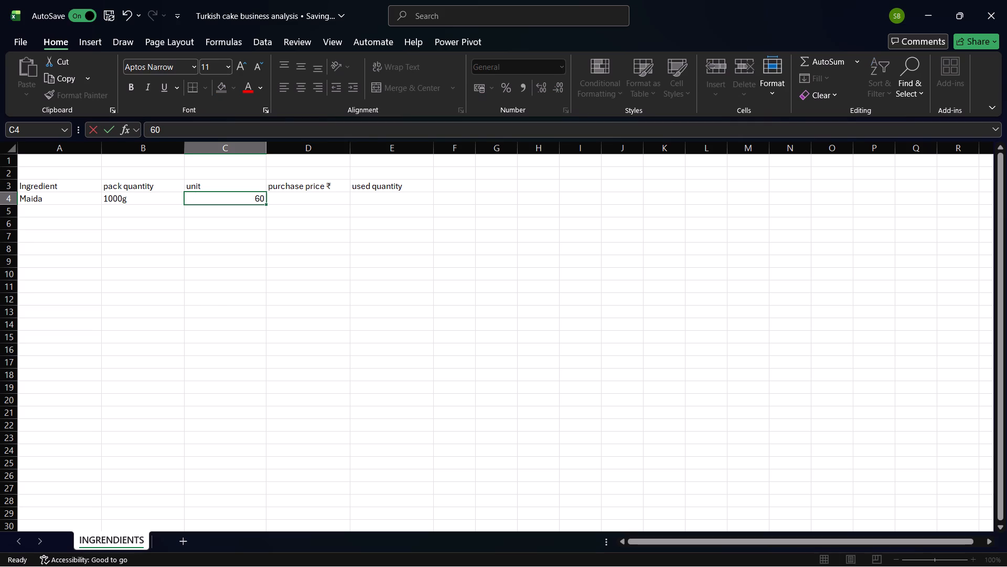
type("250")
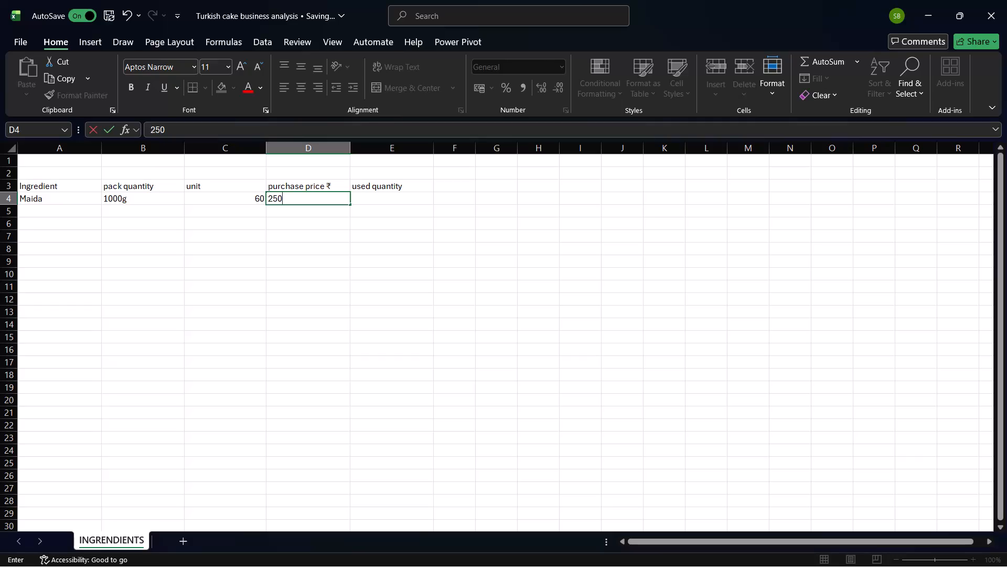
Correct the Maida row to pack quantity 1000, unit "g", purchase price 60 and used quantity 250.
key("Left")
key("Left")
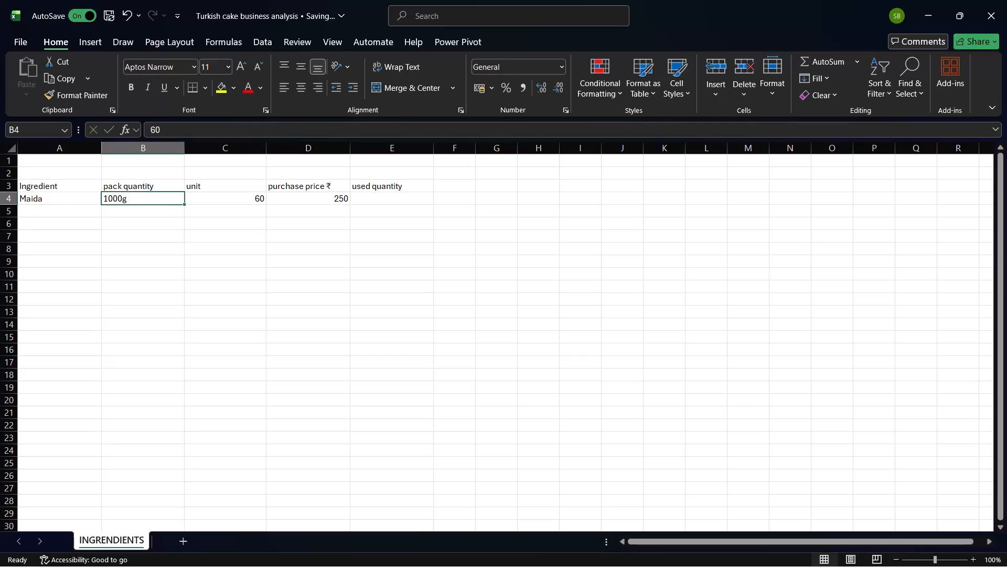
double_click(138, 200)
key("BackSpace")
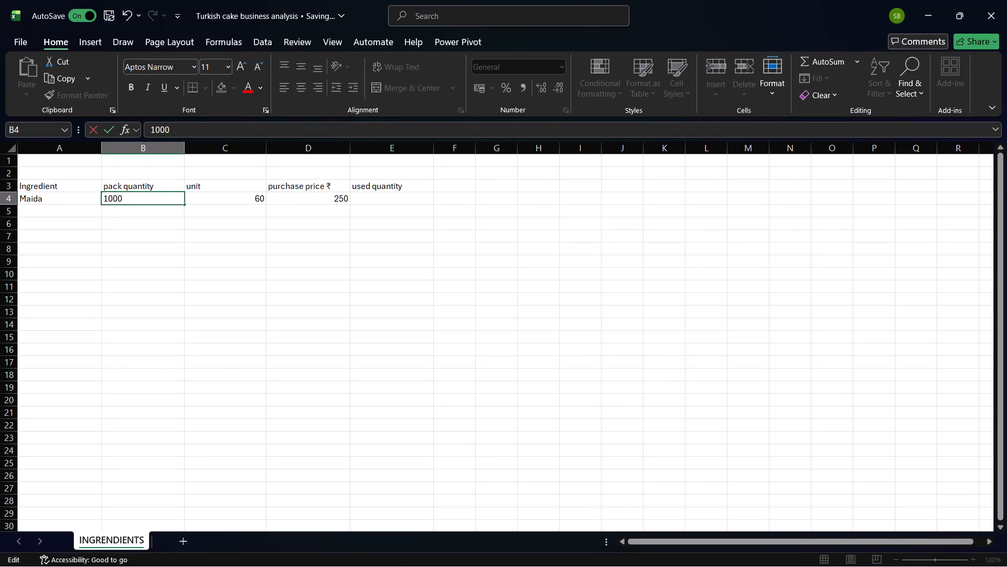
key("Right")
key("Right")
left_click(198, 198)
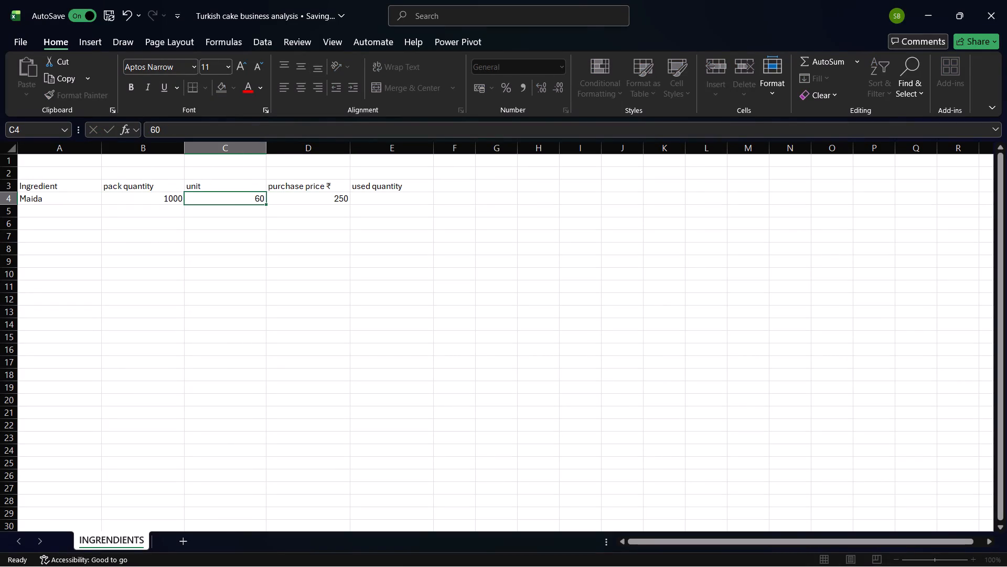
key("BackSpace")
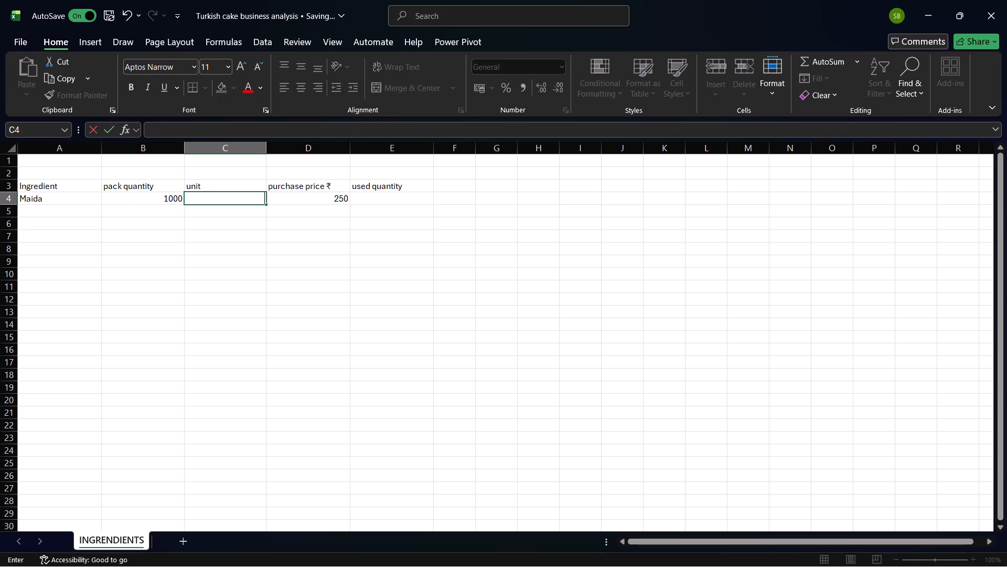
key("g")
left_click(309, 198)
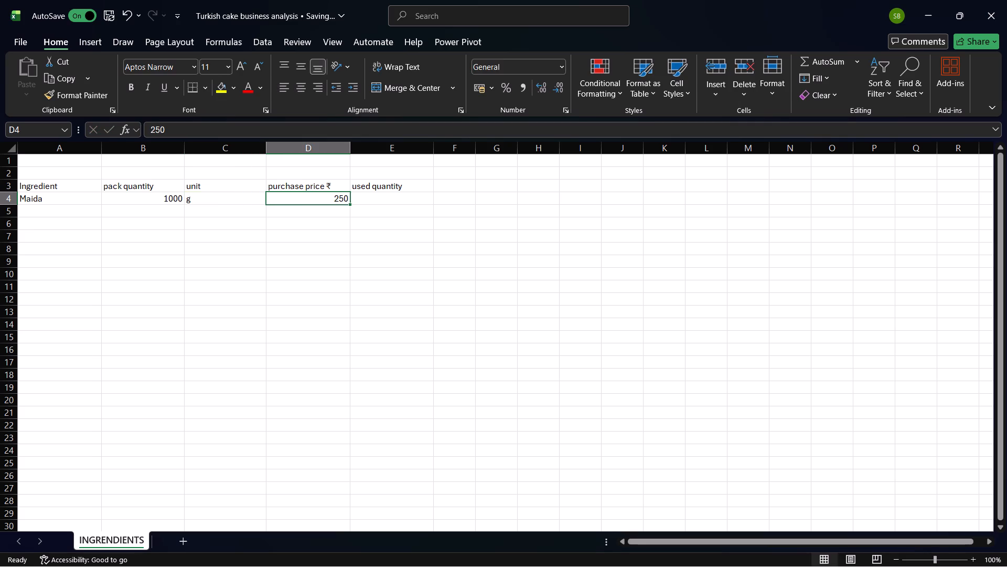
key("BackSpace")
type("60")
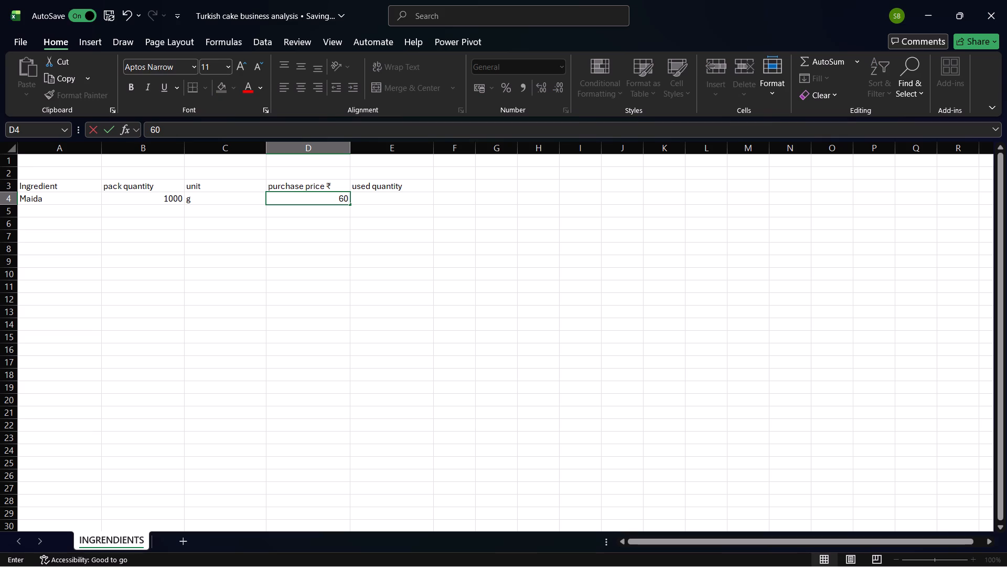
left_click(390, 199)
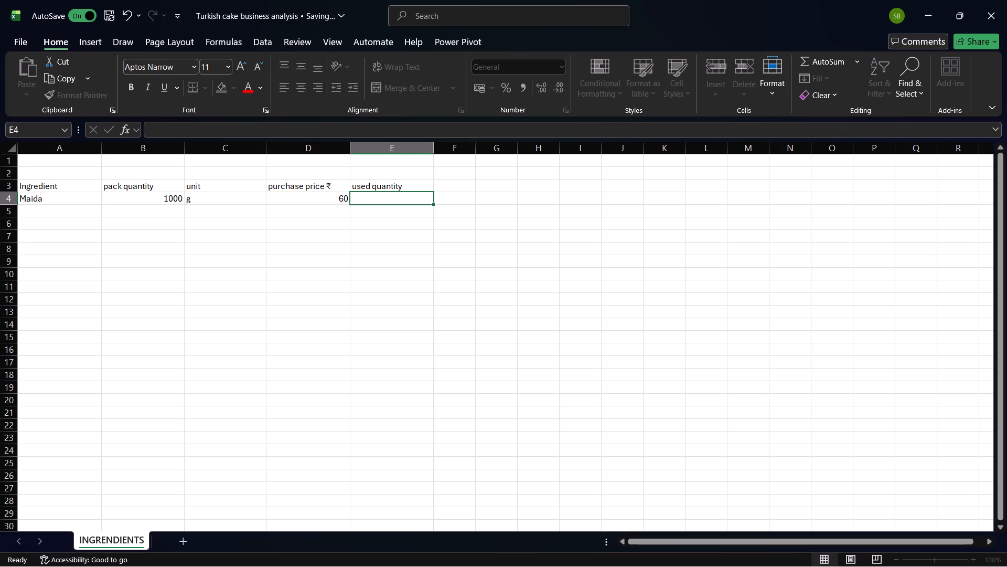
type("250")
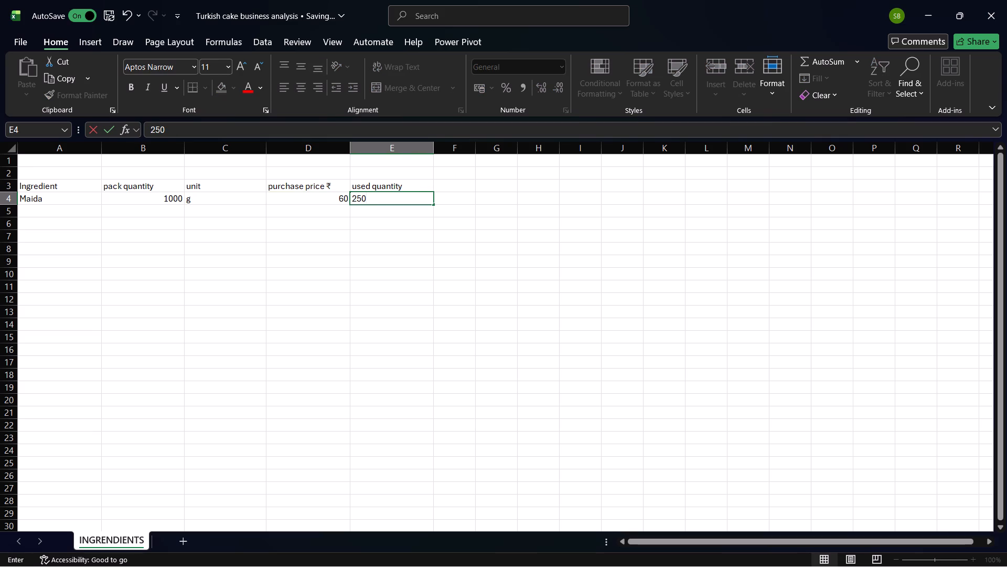
Fill row 5 with the ingredient "Sugar", pack quantity 1000, unit "g", purchase price 50 and used quantity 200.
left_click(49, 209)
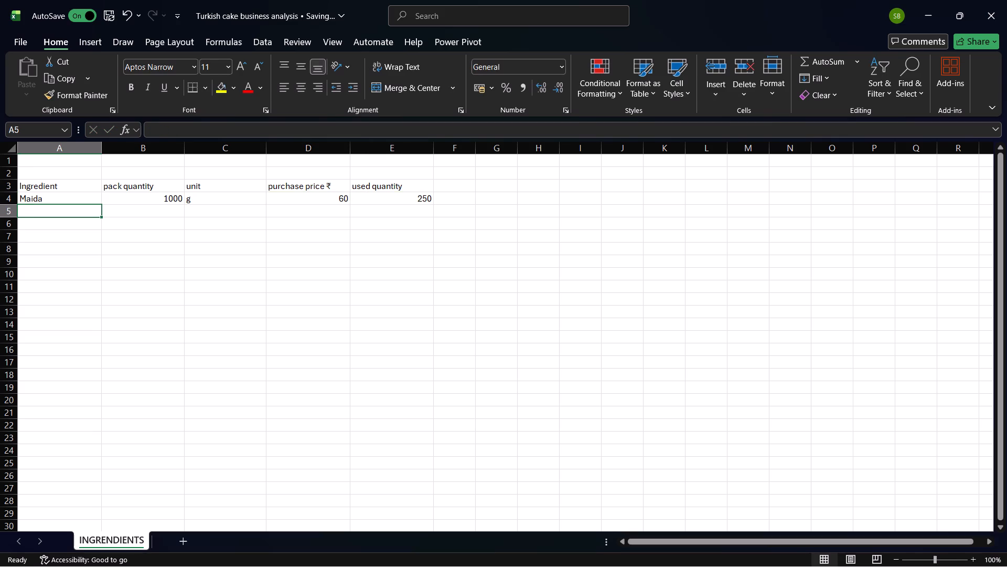
key("s")
type("ugar")
key("Right")
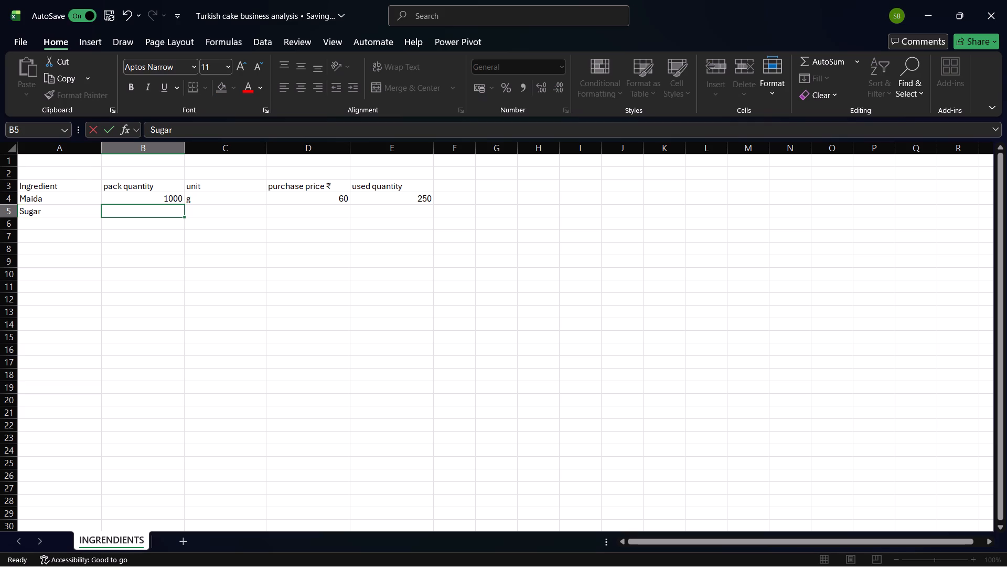
type("1000")
key("Right")
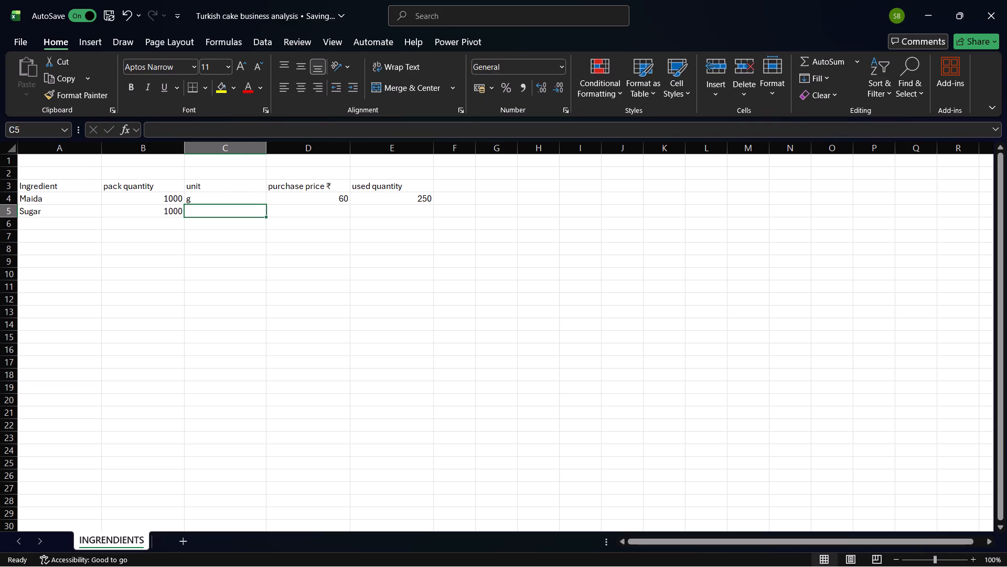
key("g")
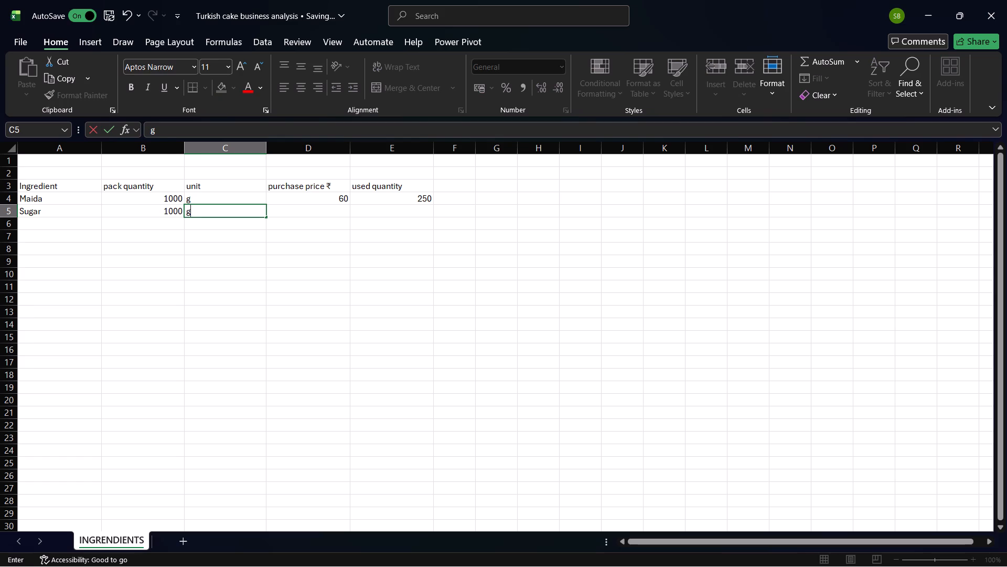
key("Right")
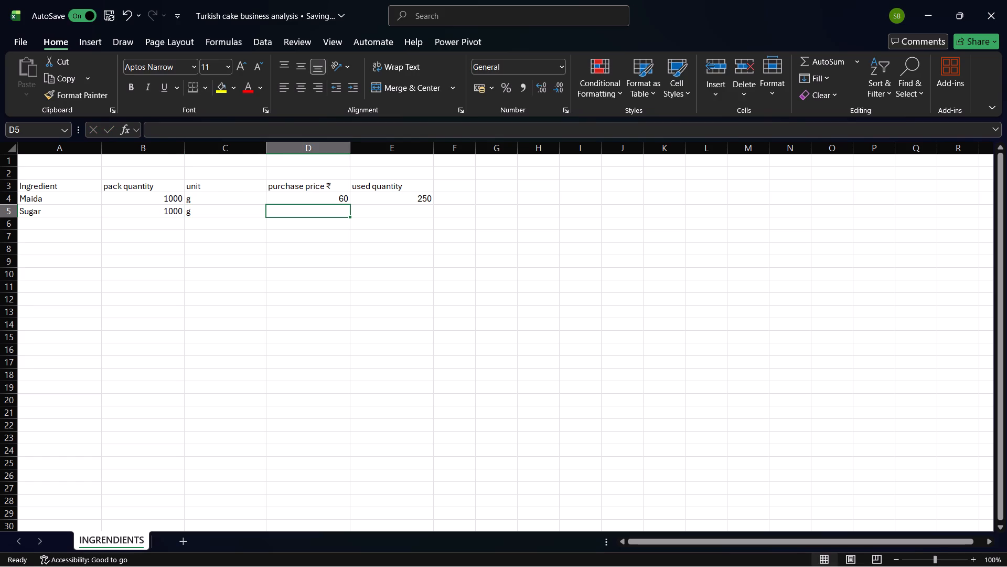
type("50")
key("Right")
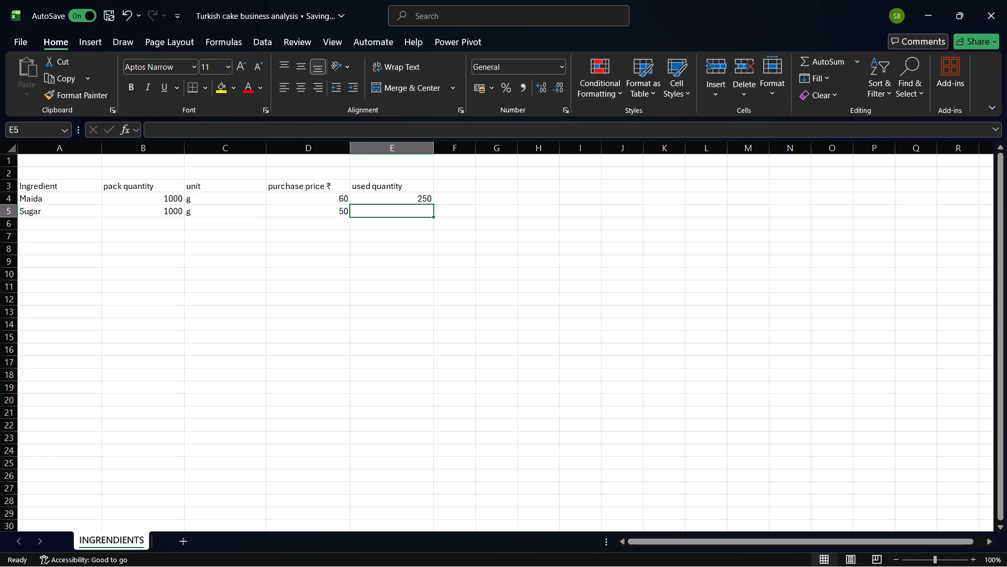
type("200")
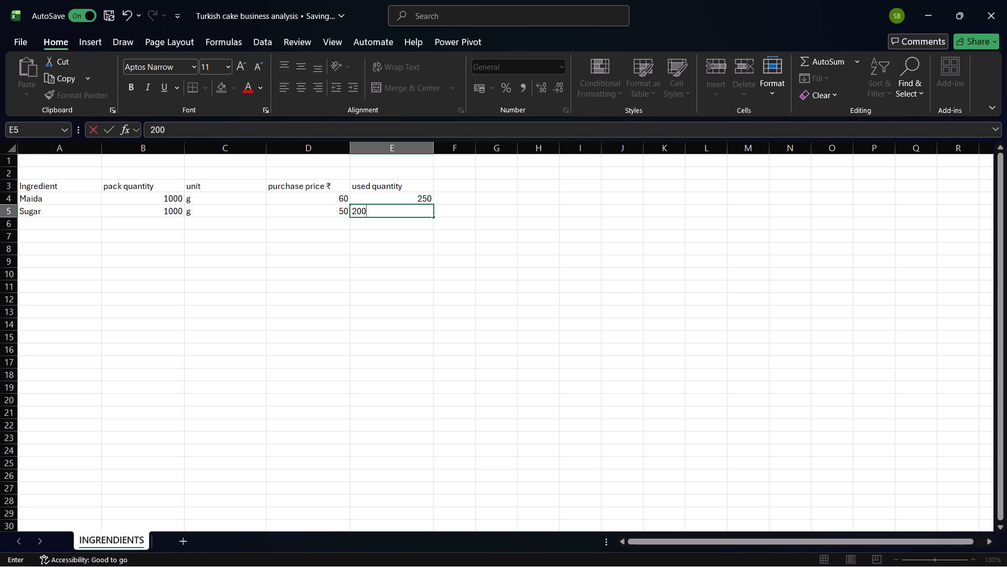
Fill row 6 with the ingredient "Eggs", pack quantity 12, unit "pcs", purchase price 84 and used quantity 3.
left_click(59, 231)
left_click(60, 224)
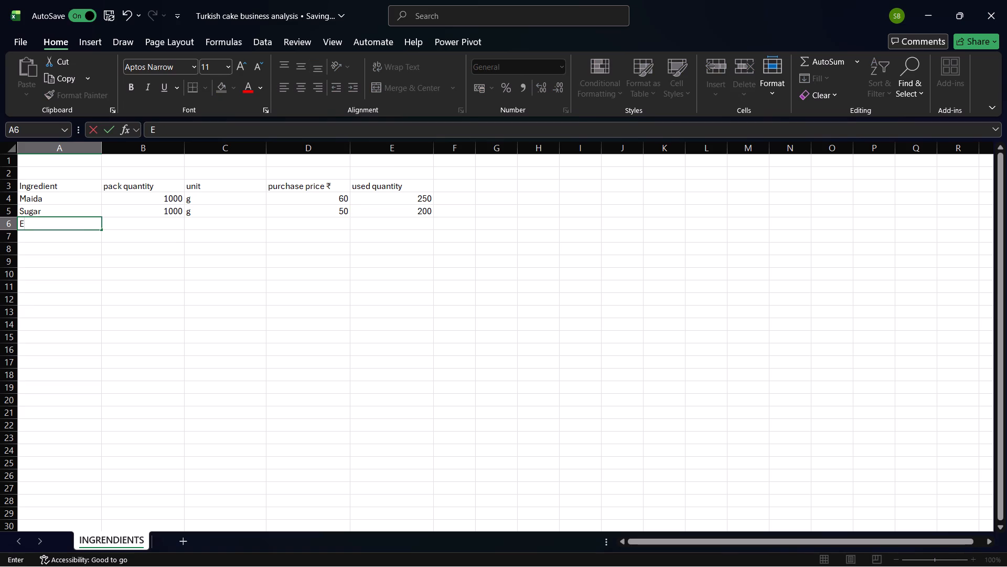
type("ggs")
key("Right")
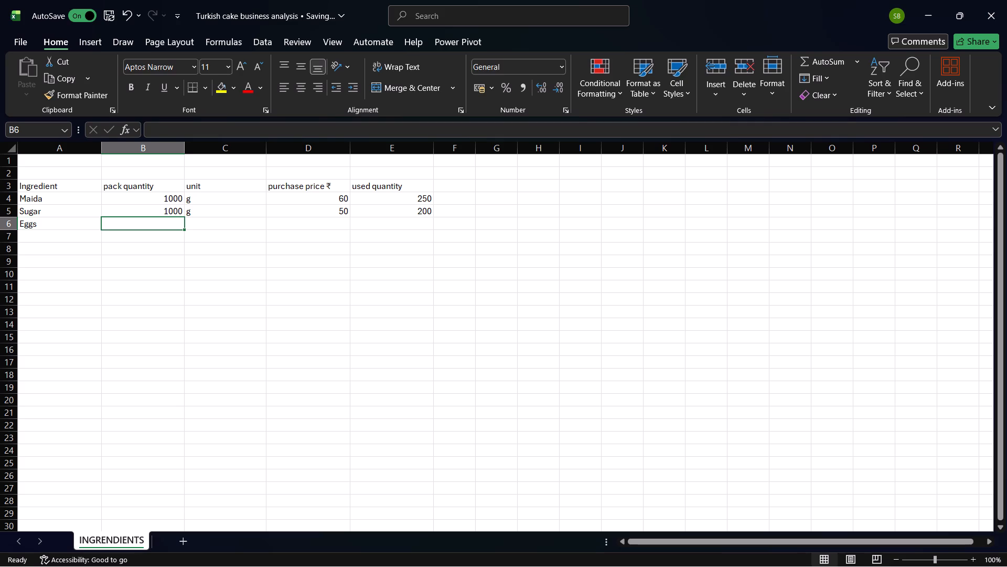
type("12")
key("Right")
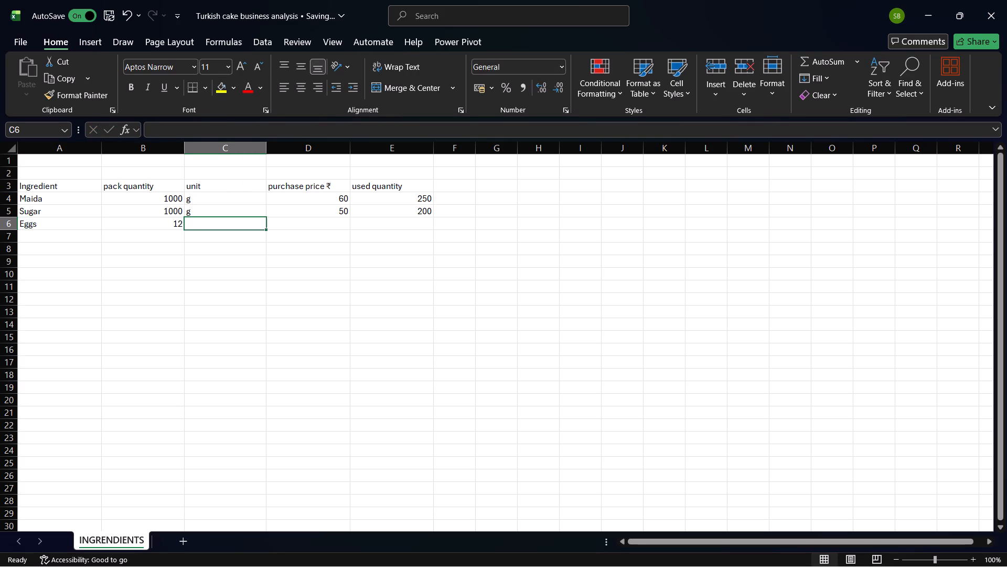
type("pcs")
key("Right")
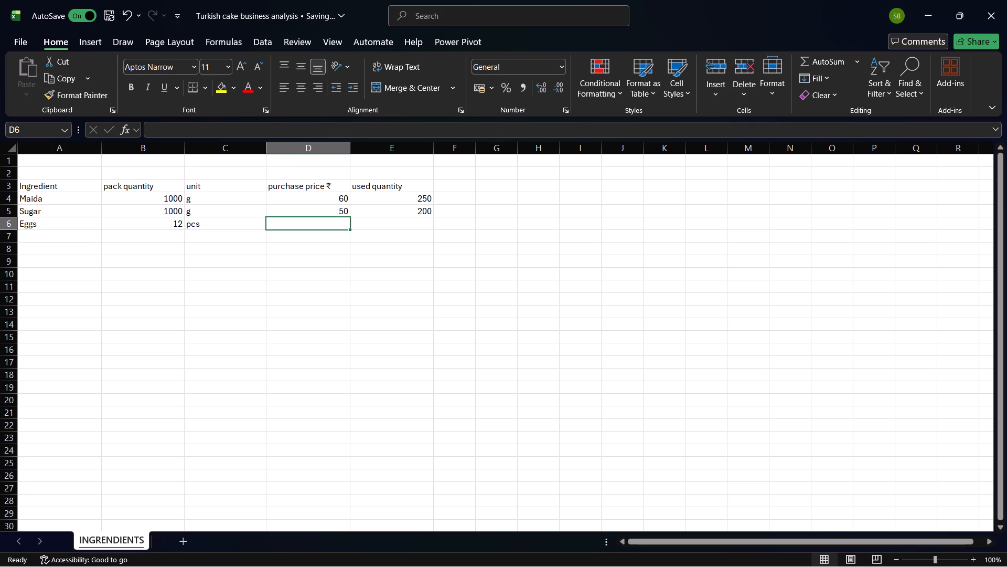
type("84")
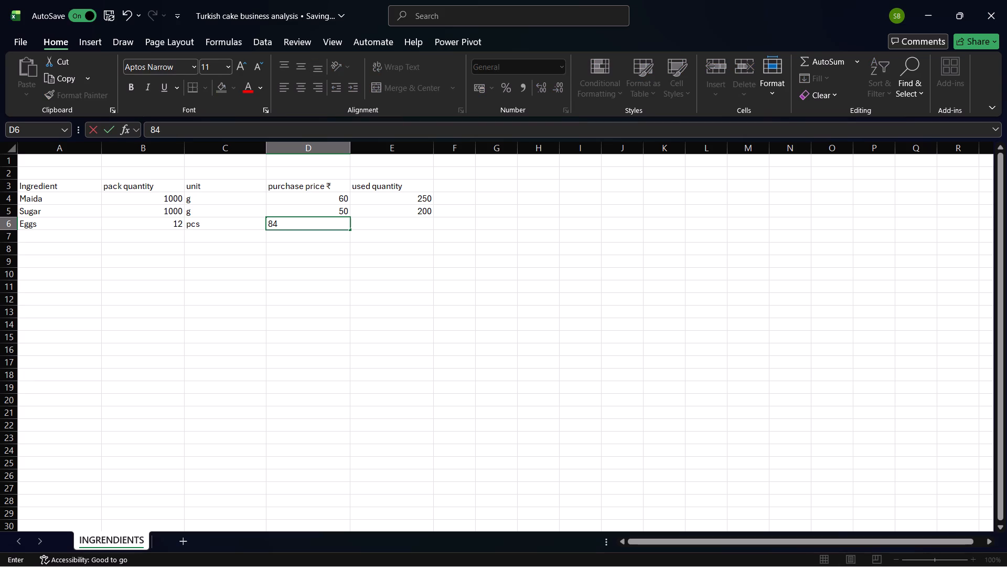
key("Right")
key("3")
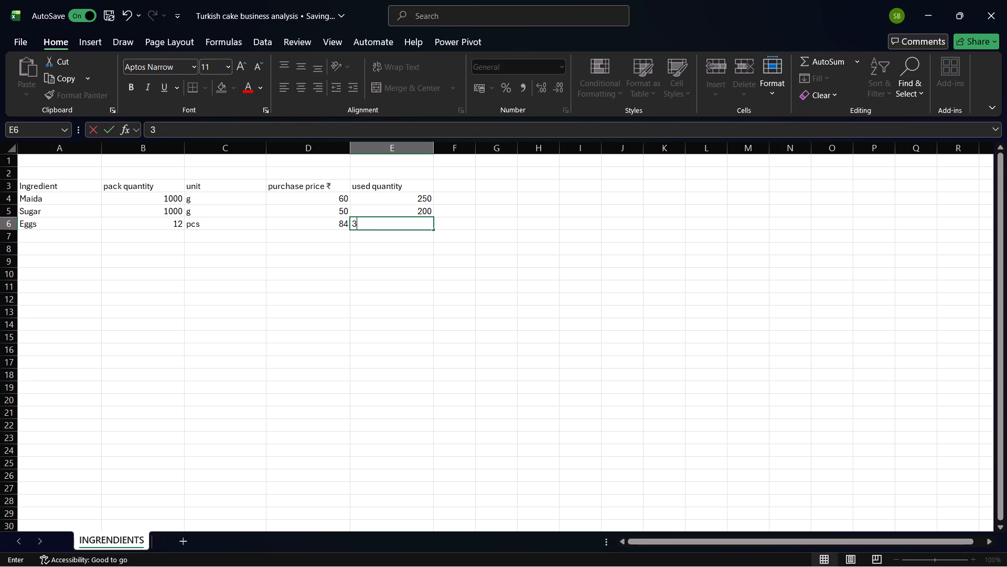
Fill row 7 with the ingredient "Butter", pack quantity 500, unit "g", purchase price 180 and used quantity 100.
left_click(69, 239)
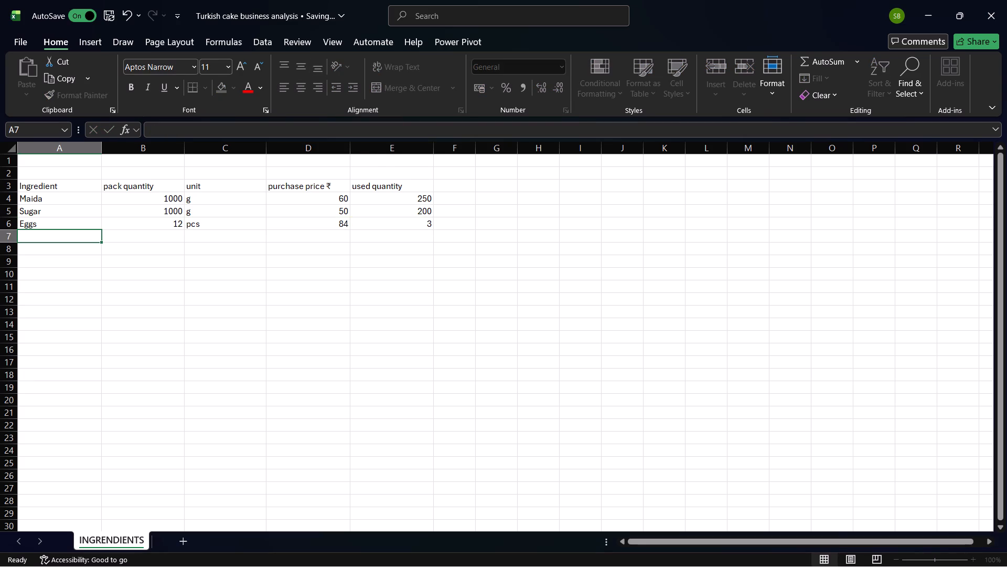
key("b")
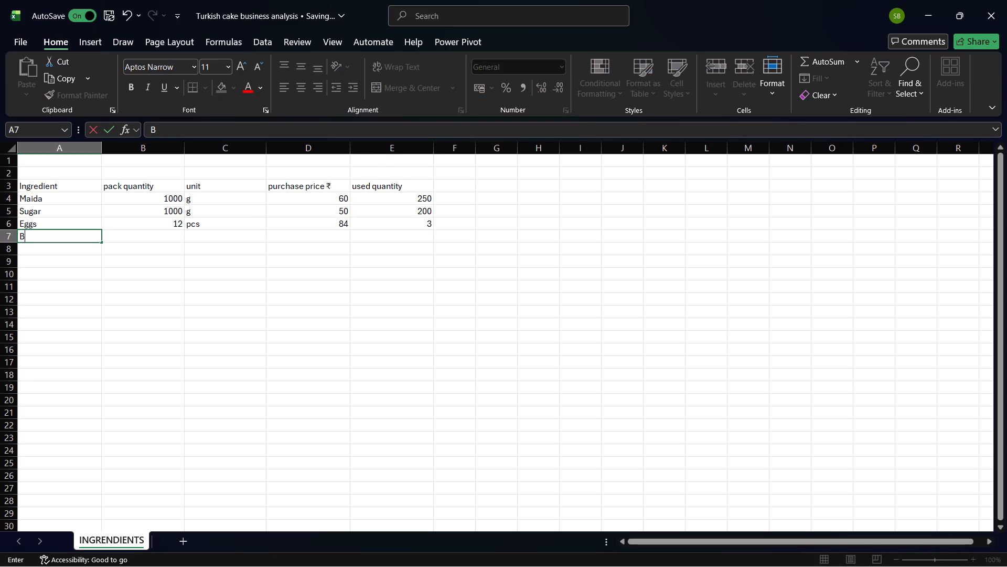
type("utter")
key("Right")
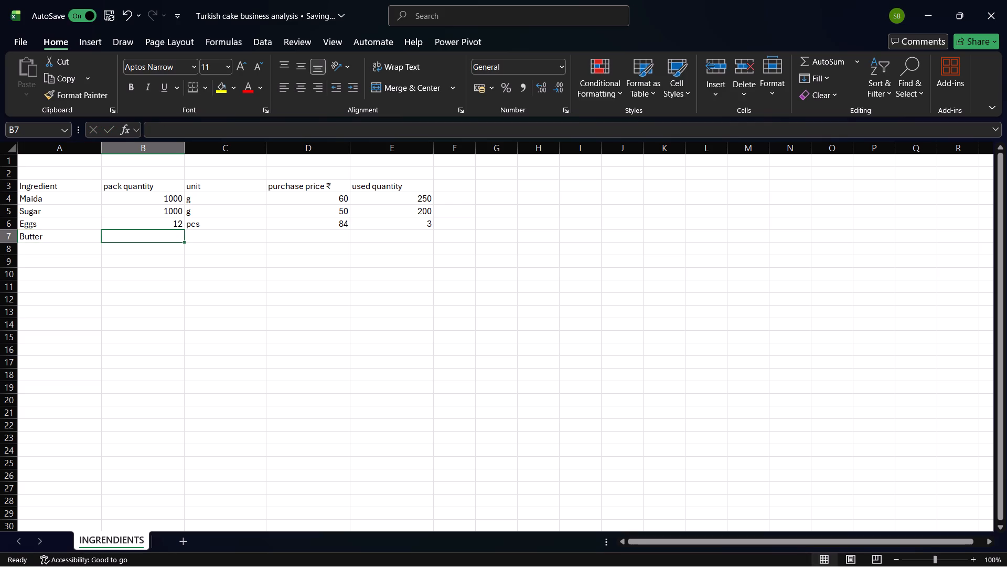
type("500")
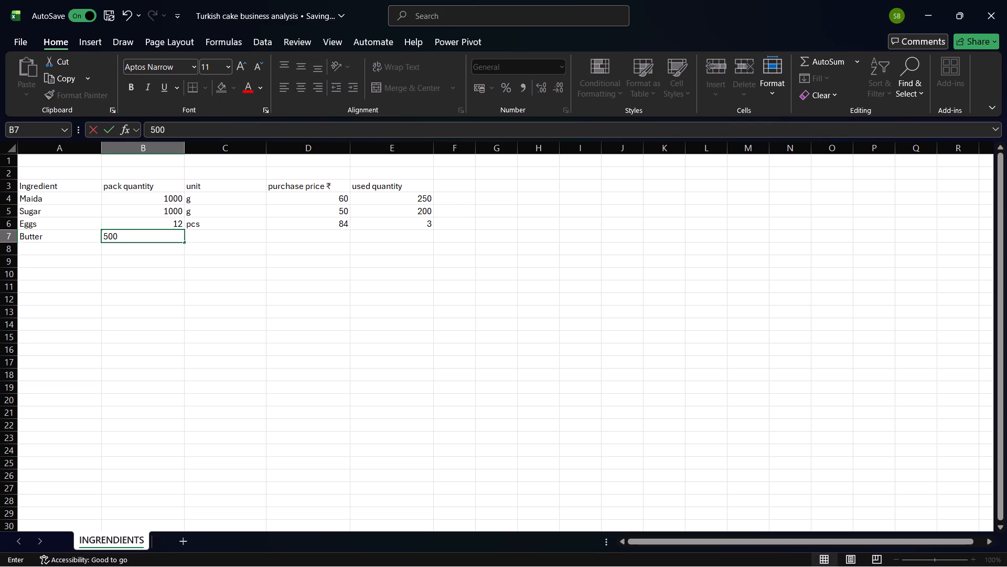
key("Right")
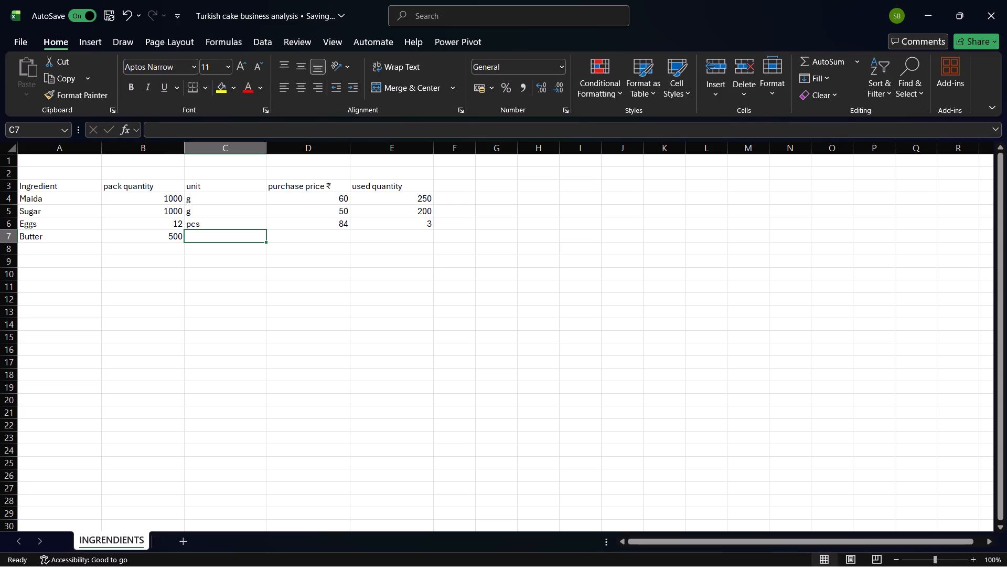
key("g")
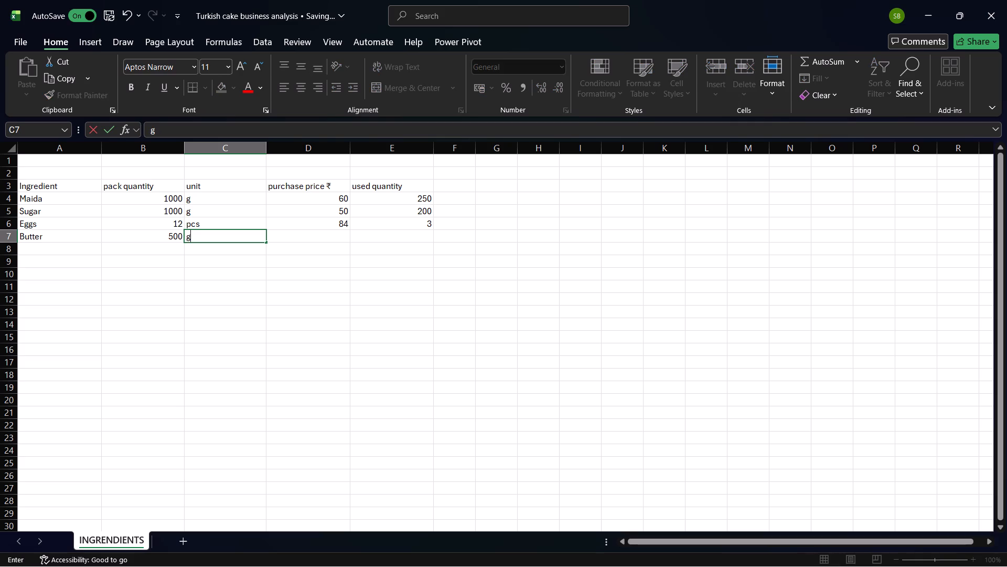
key("Right")
type("180")
key("Right")
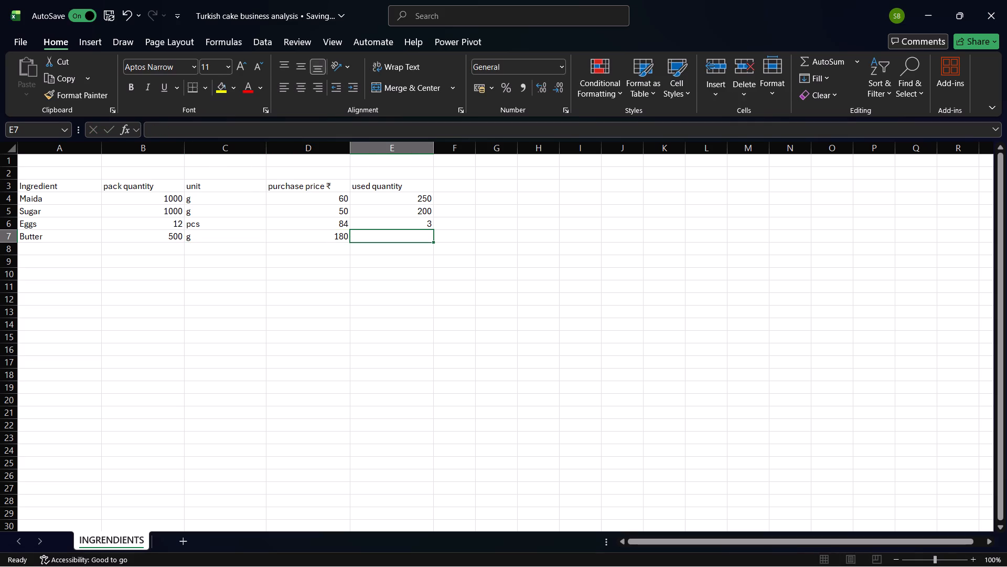
type("100")
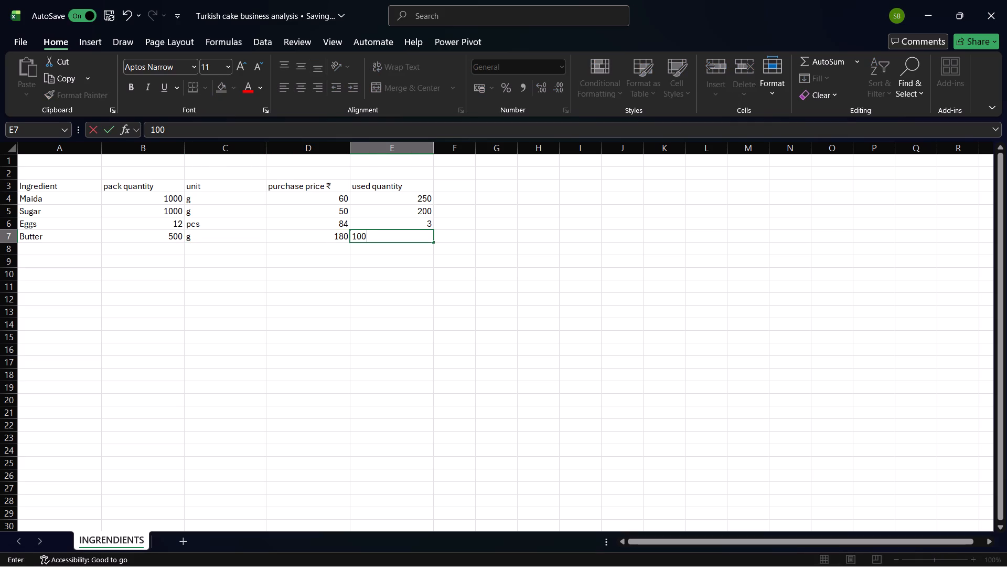
Fill row 8 with the ingredient "cocoa powder", pack quantity 200, unit "g", purchase price 120 and used quantity 40.
left_click(50, 251)
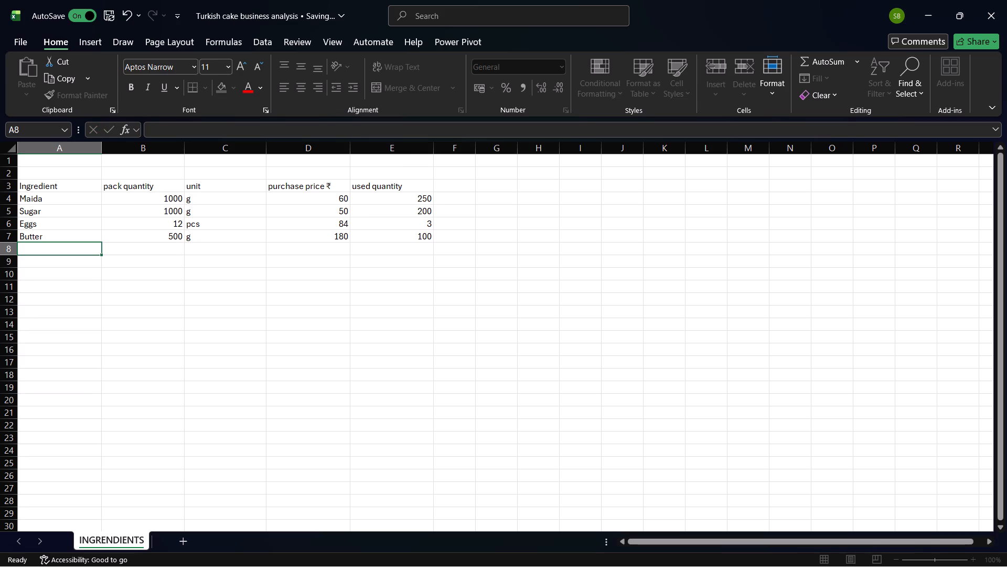
type("cocoa b")
key("BackSpace")
key("p")
type("owder")
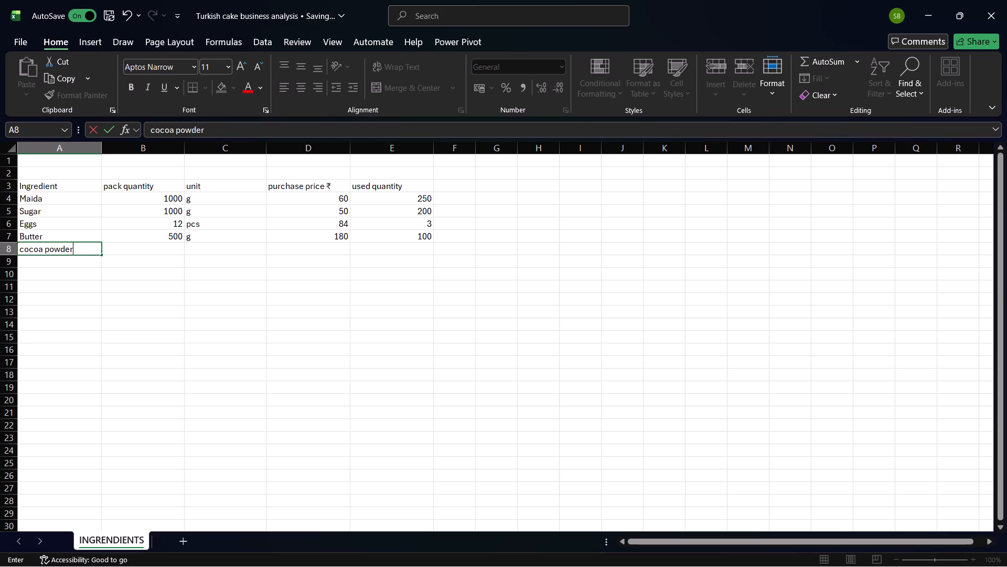
key("Right")
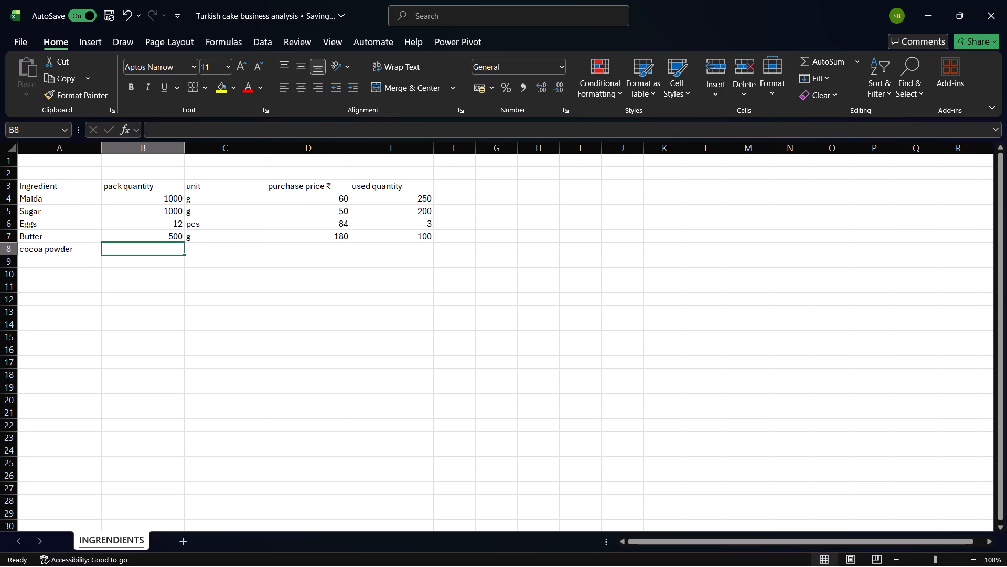
type("200")
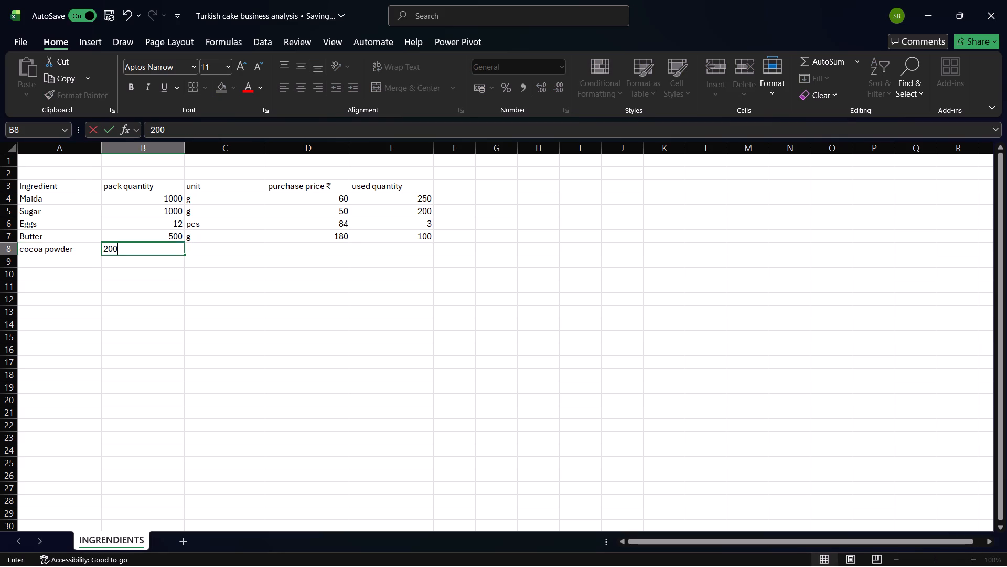
key("Right")
key("g")
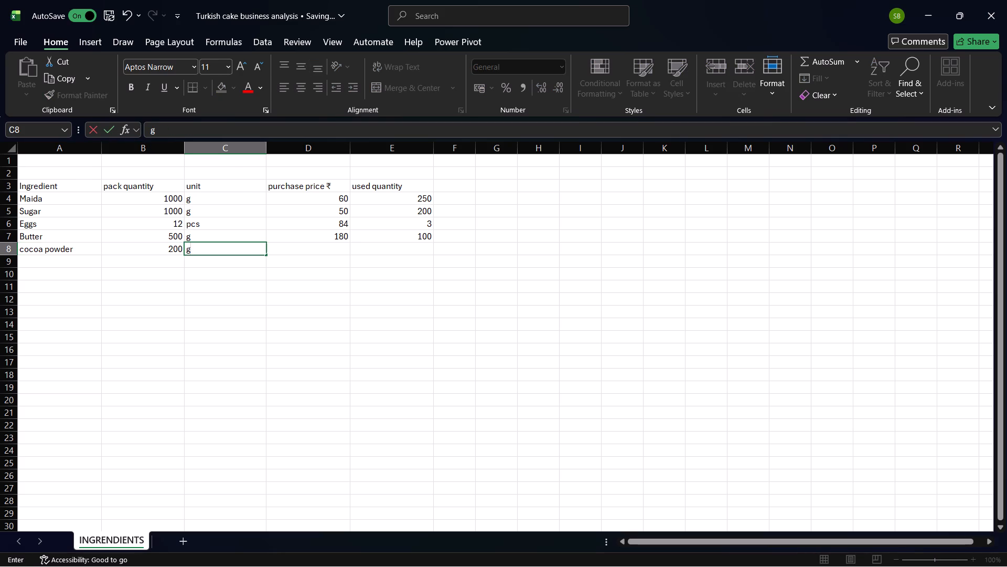
key("Right")
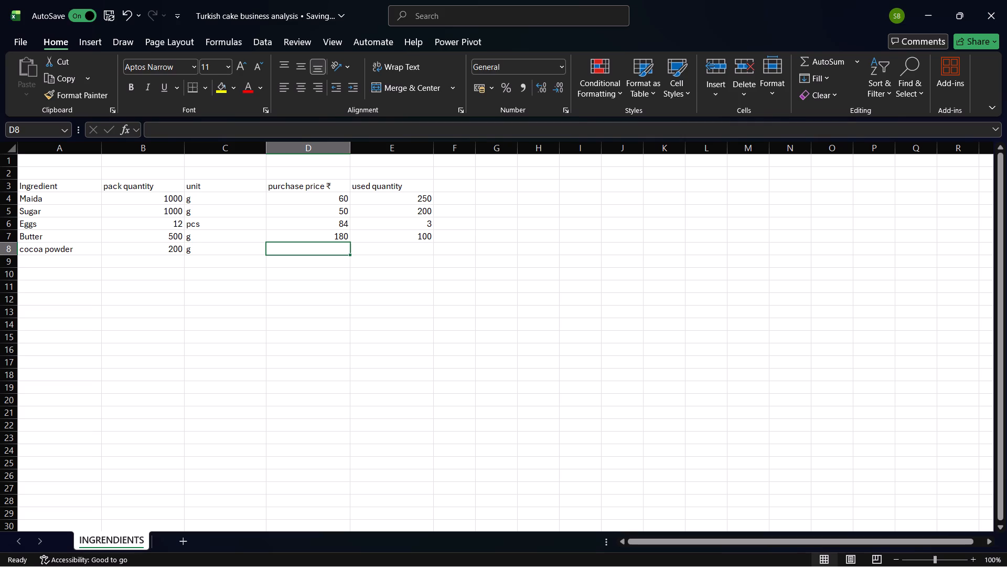
type("120")
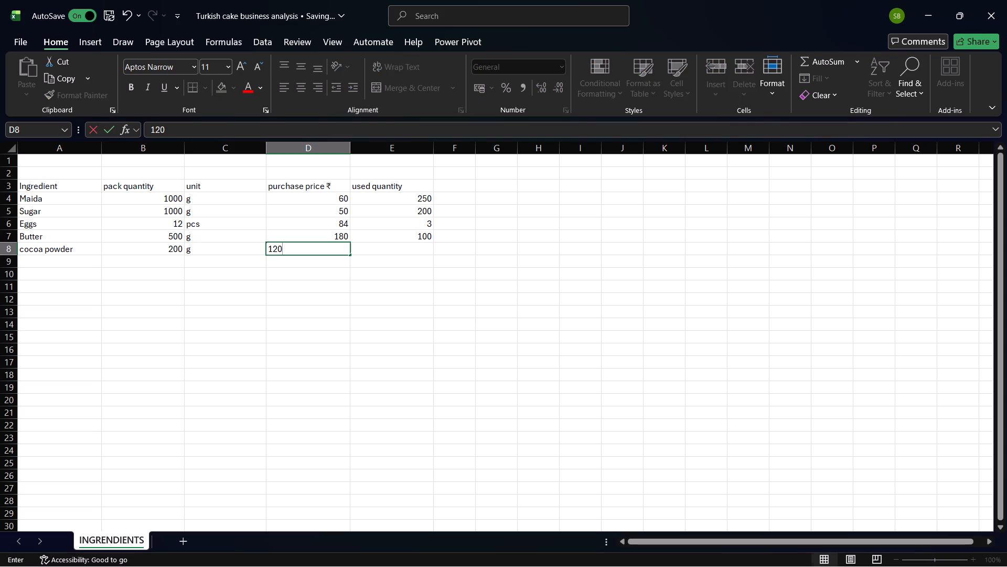
key("Right")
type("40")
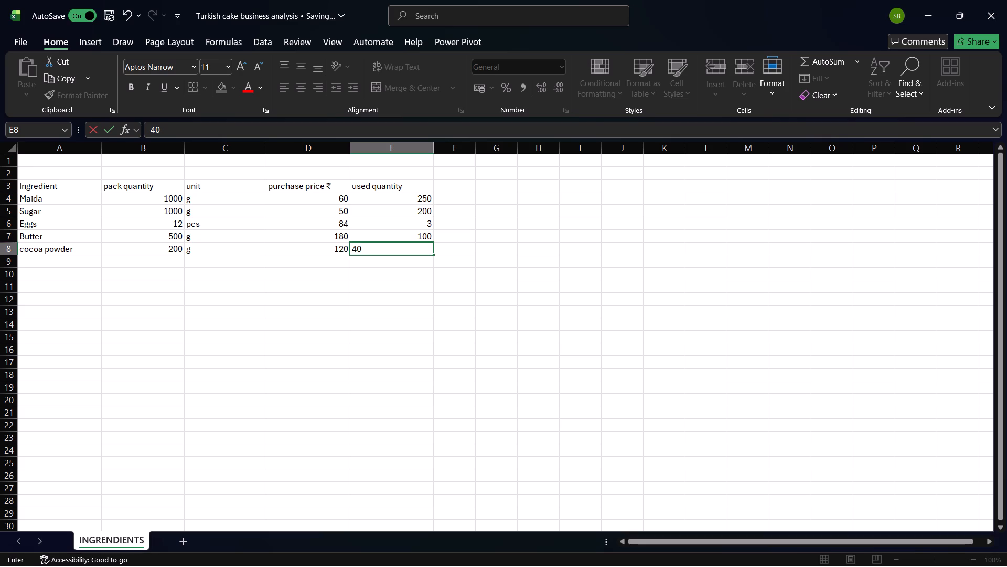
Fill row 9 with the ingredient "milk", pack quantity 1000, unit "ml", purchase price 60 and used quantity 150.
left_click(58, 265)
type("milk")
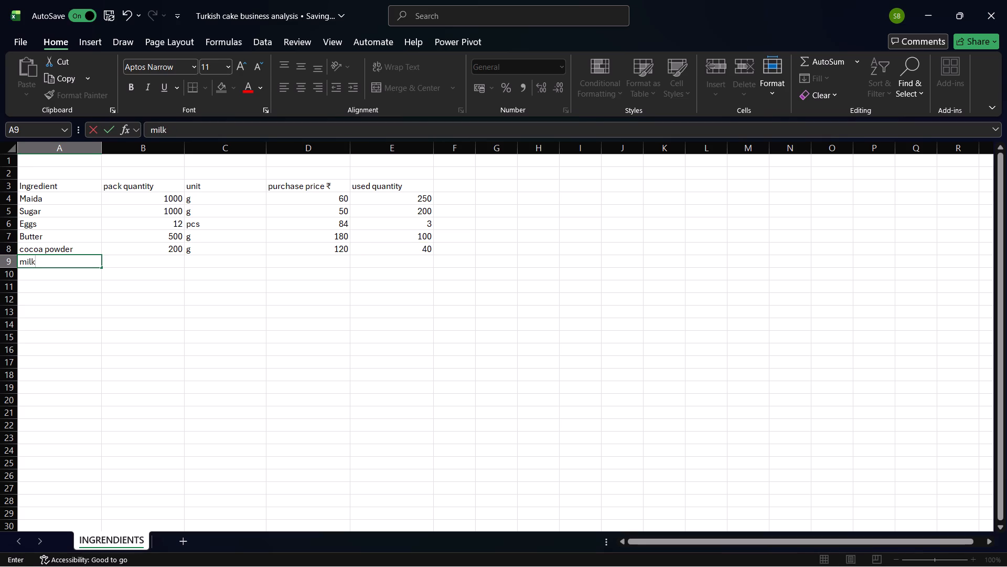
key("Right")
type("1000")
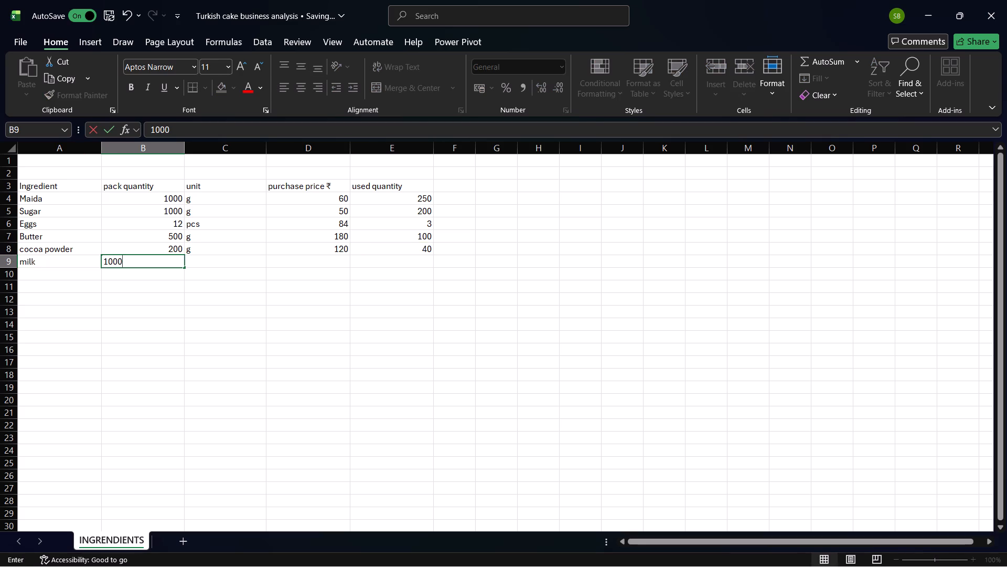
key("Right")
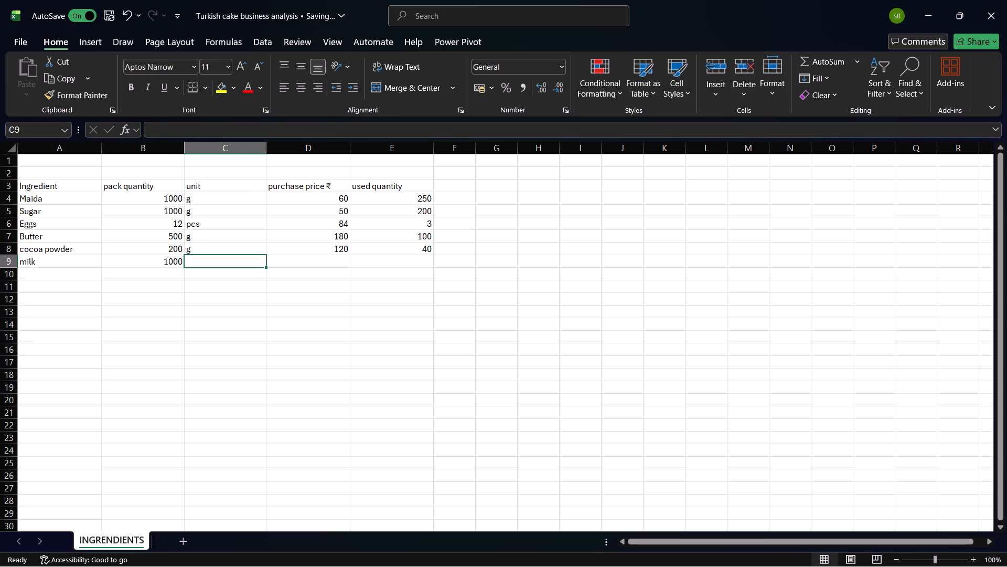
type("ml")
key("Right")
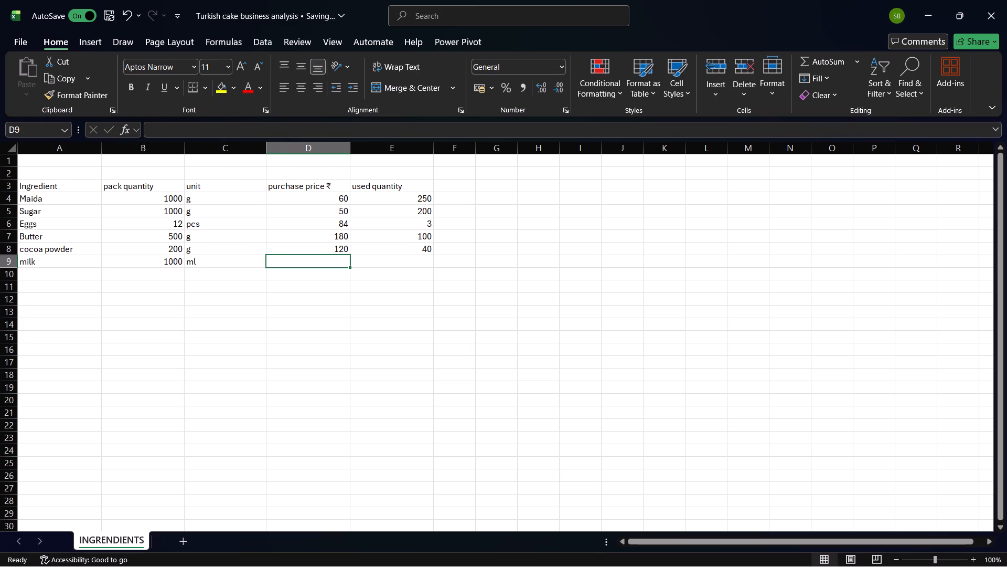
type("60")
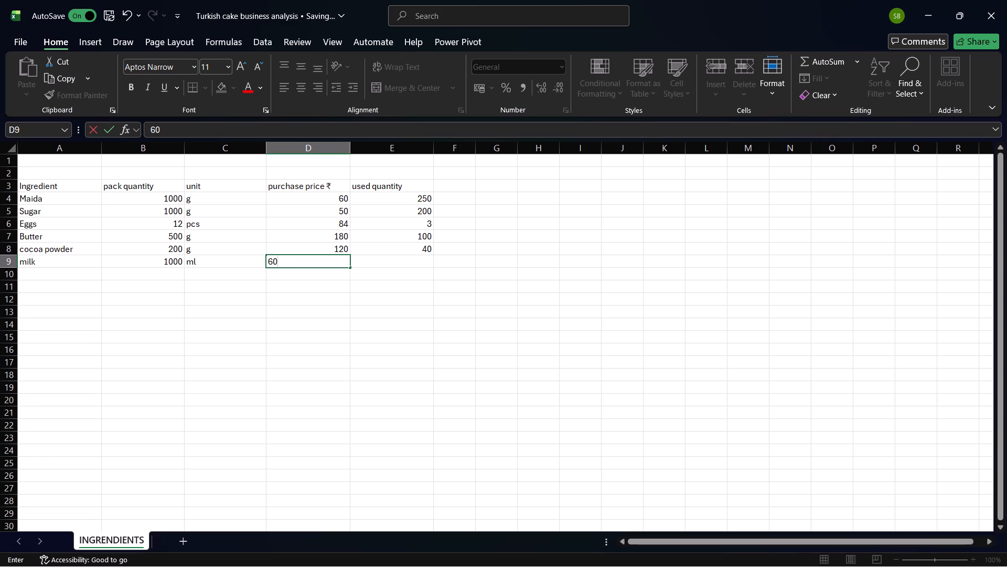
key("Right")
type("150")
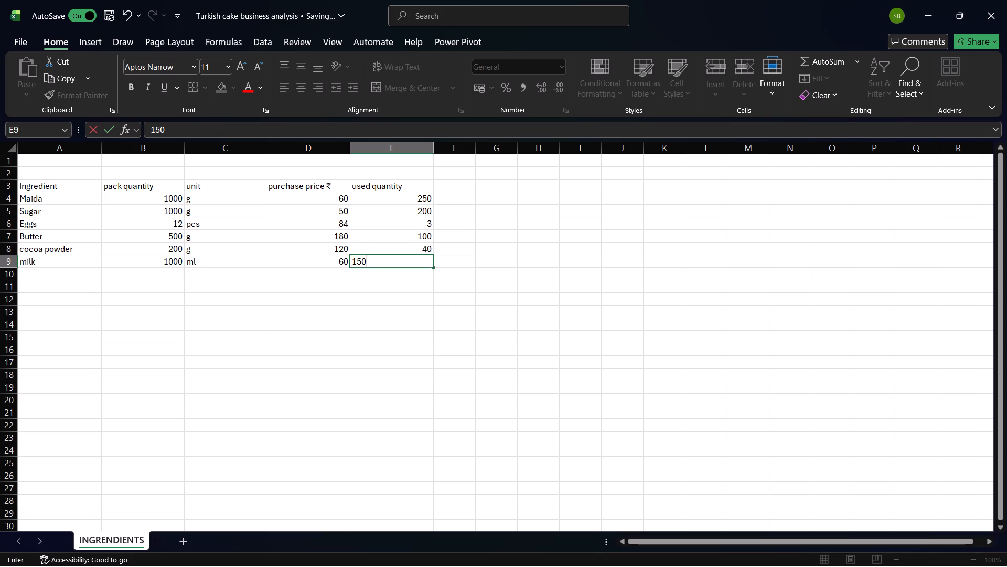
Fill row 10 with the ingredient "Baking powder", pack quantity 100, unit "g", purchase price 40 and used quantity 8.
key("Left")
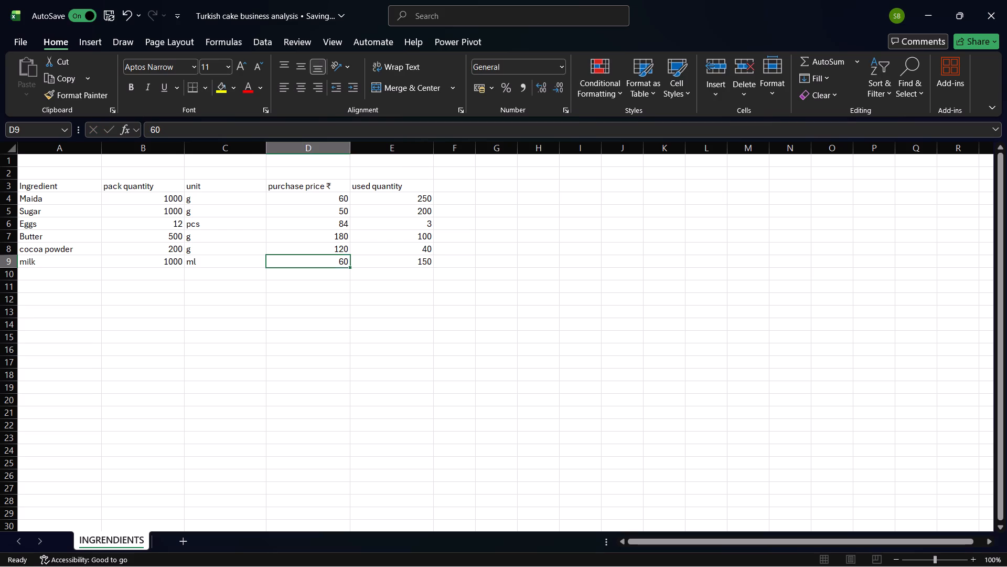
key("Left")
key("Left")
key("Left")
key("Down")
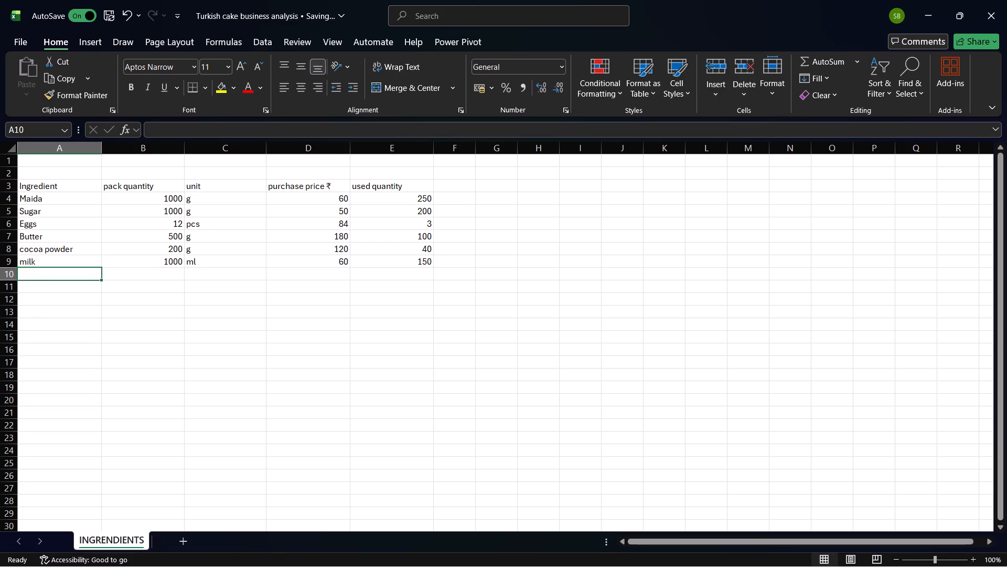
key("b")
type("aking")
key("space")
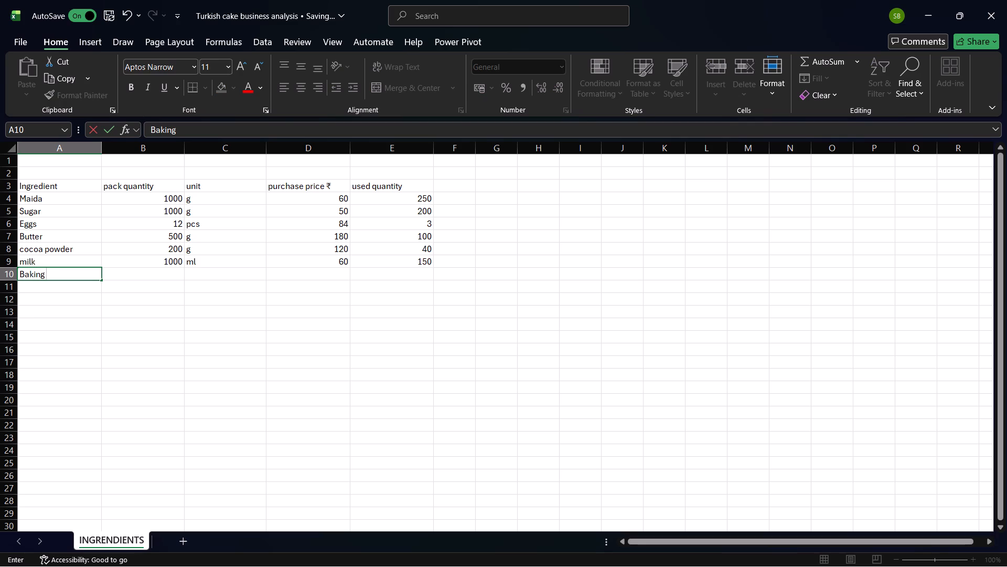
type("powder")
key("Right")
type("100")
key("Right")
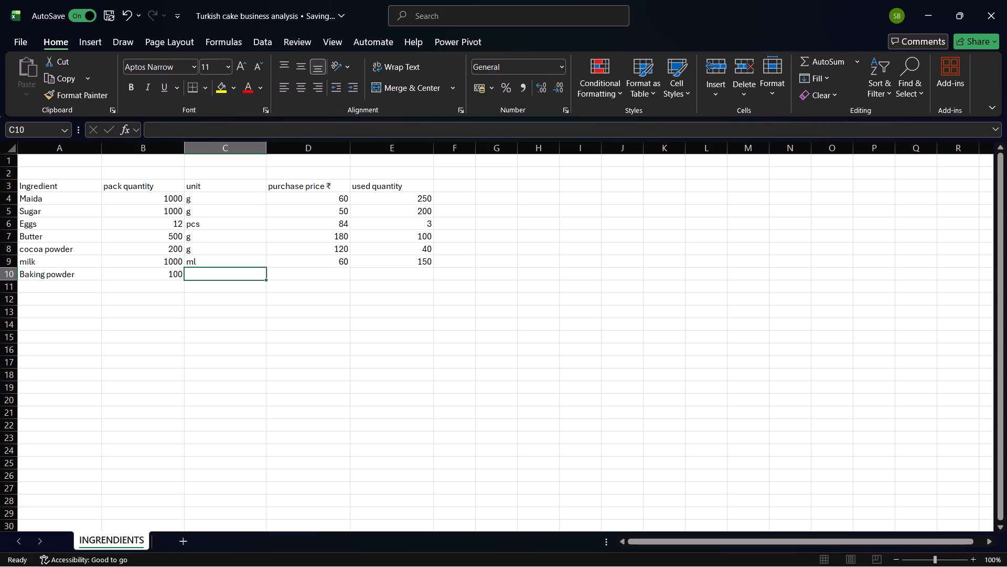
key("g")
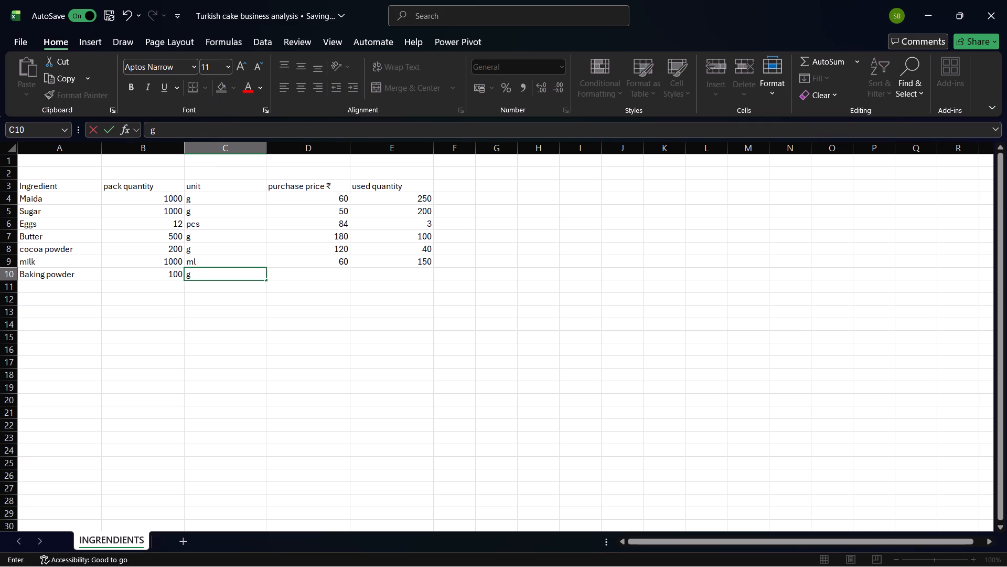
key("Right")
type("40")
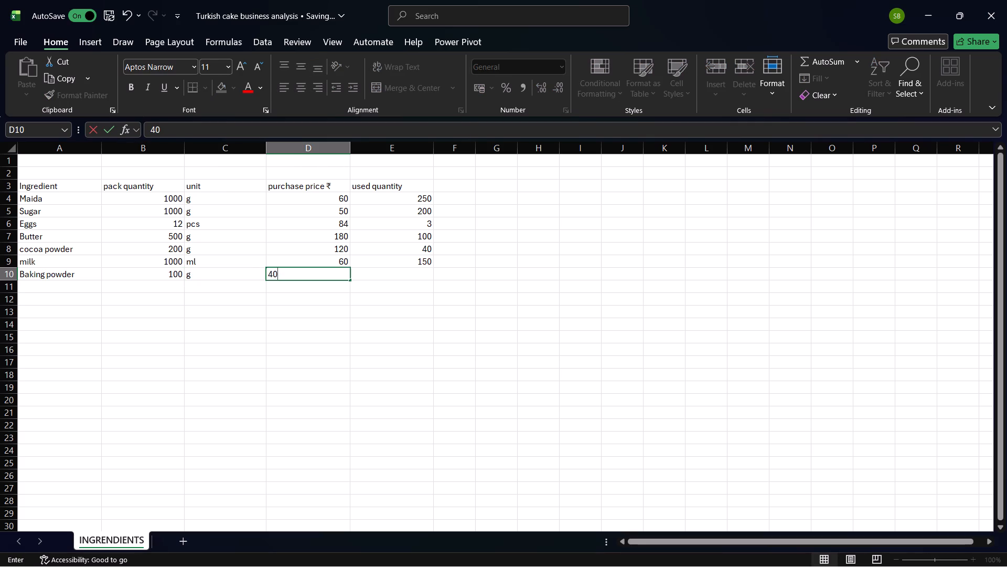
key("Right")
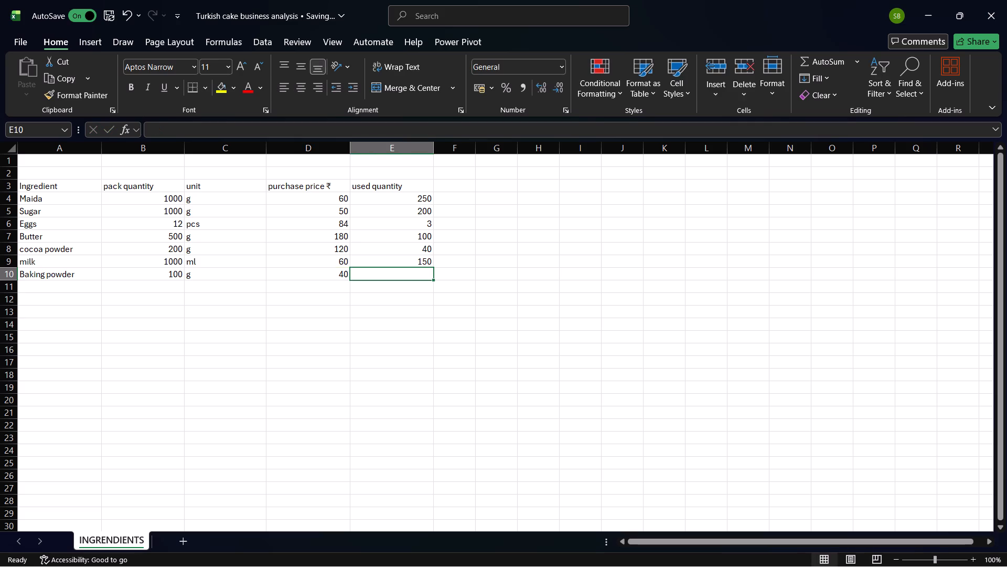
key("8")
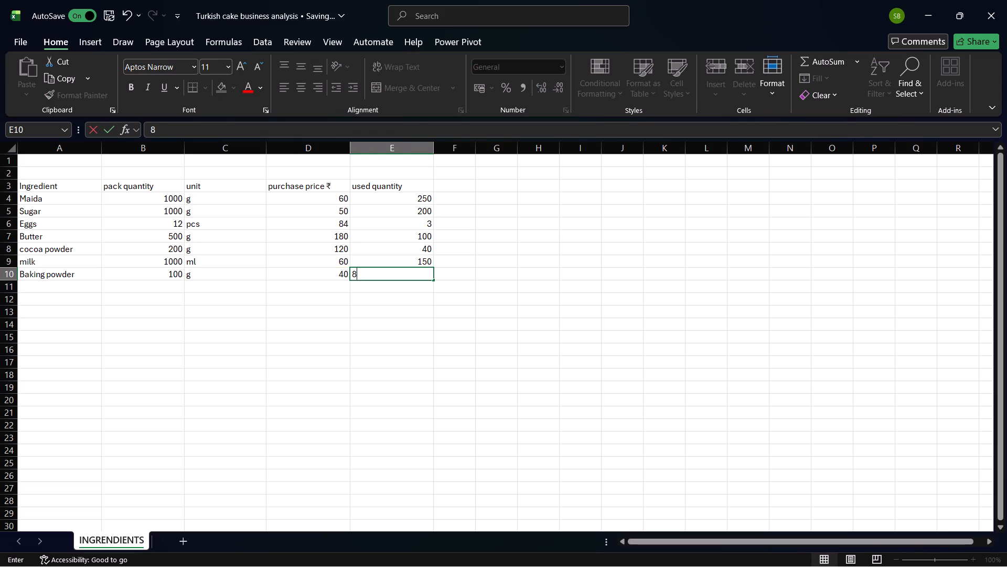
key("Left")
key("Left")
key("Left")
key("Left")
key("Down")
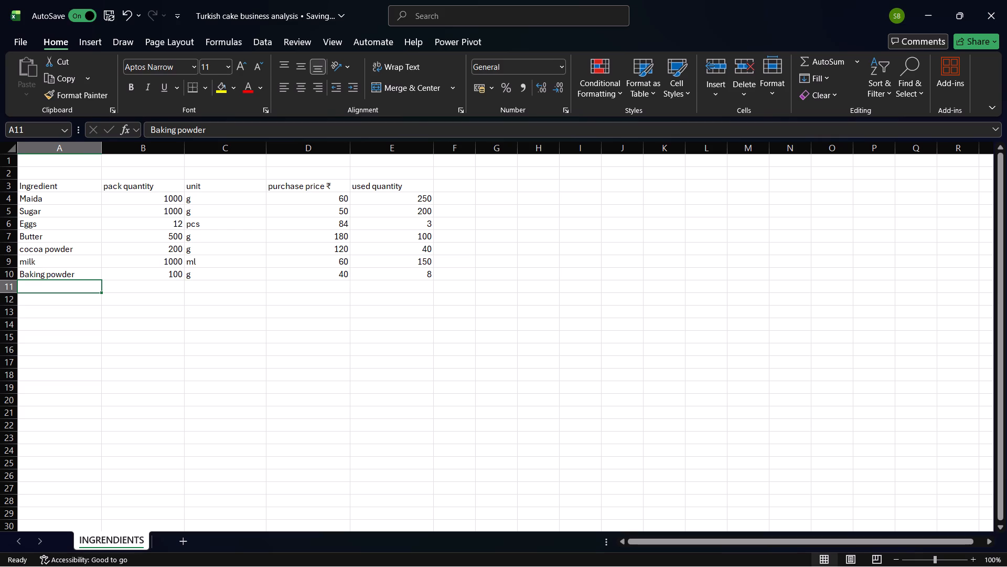
Fill row 11 with the ingredient "Vanilla essence", pack quantity 20, unit "ml", purchase price 50 and used quantity 2.
key("a")
type("nilla")
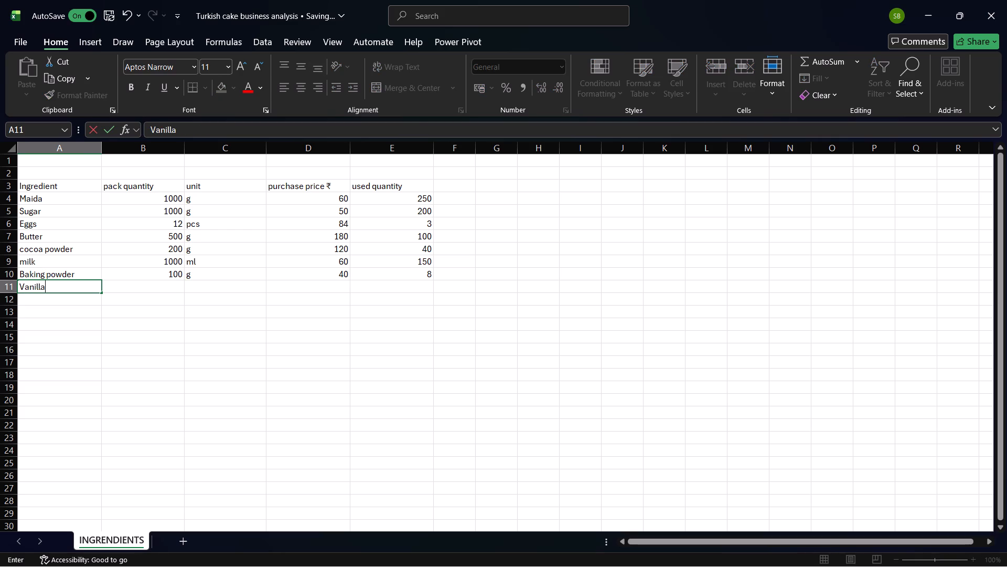
key("space")
type("ess")
type("ence")
key("Right")
type("20")
key("Right")
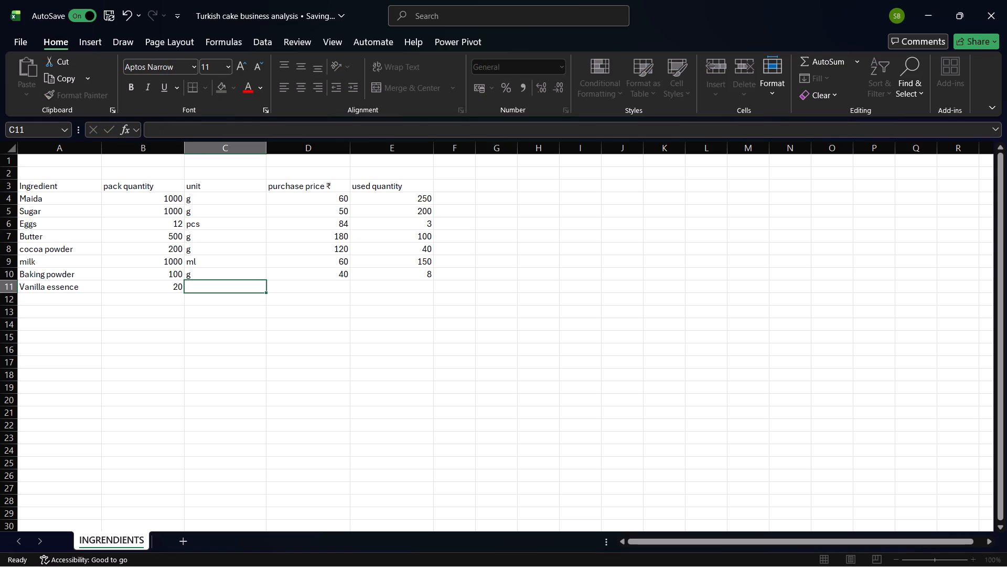
type("ml")
key("Right")
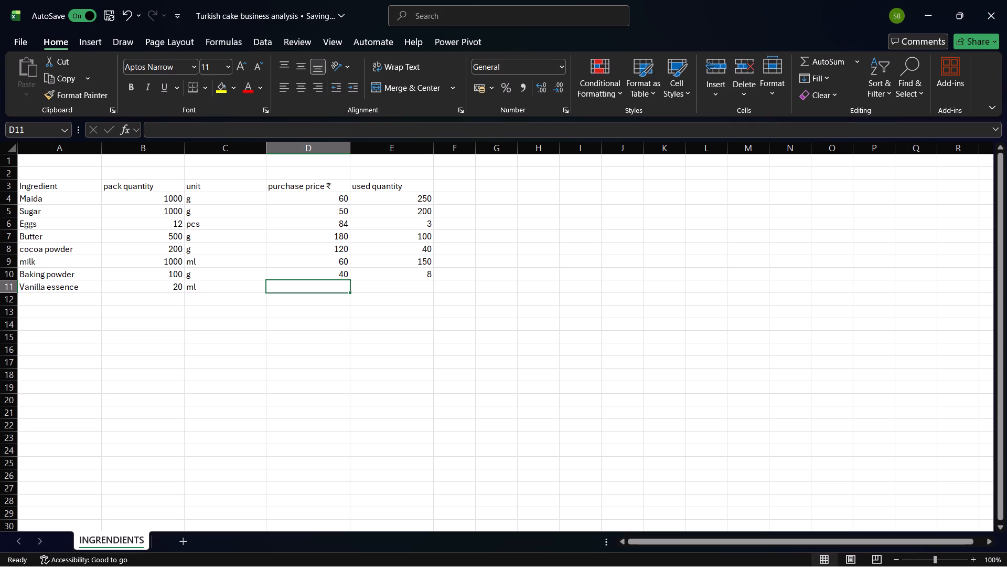
type("50")
key("Right")
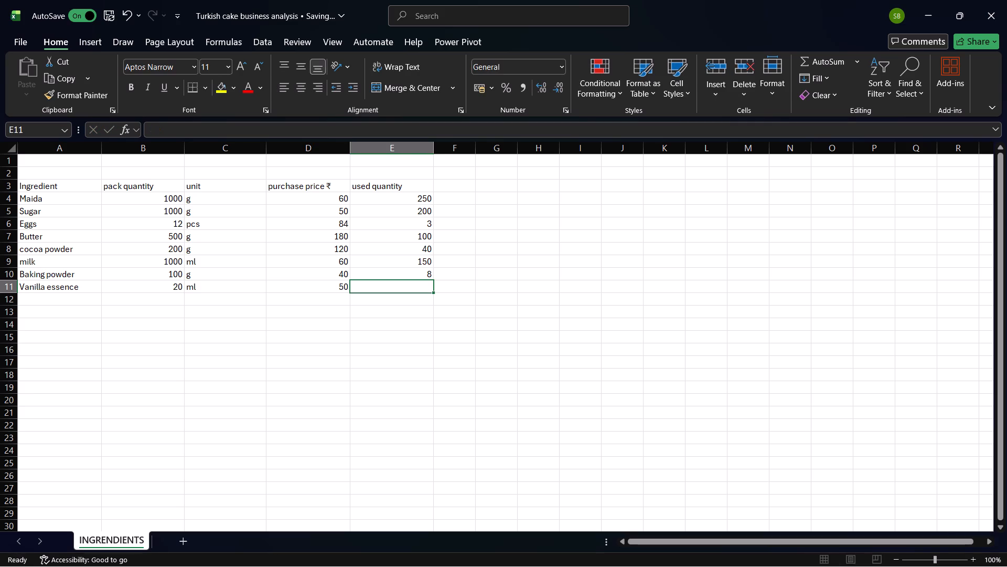
key("2")
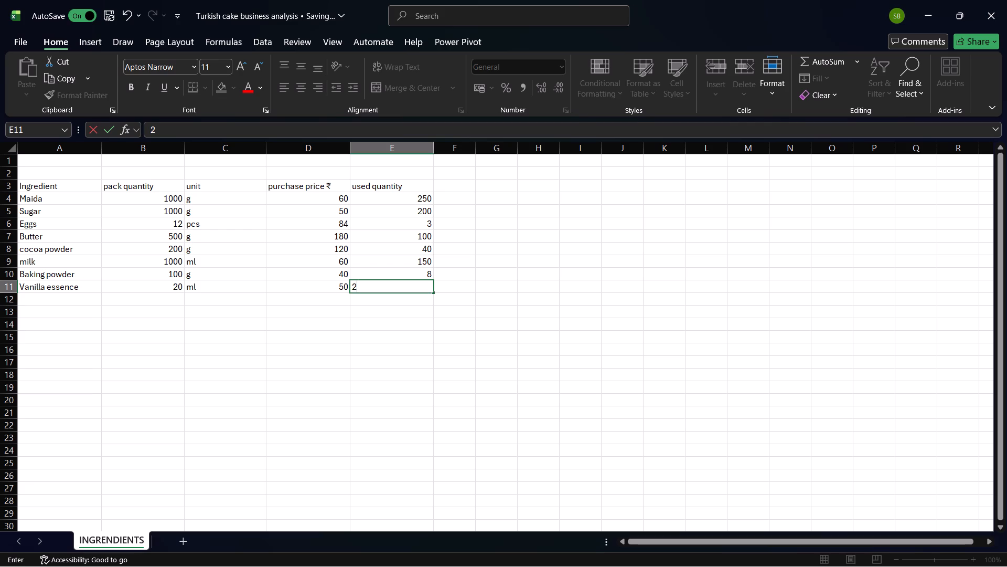
key("Left")
Fill row 12 with the ingredient "Whipping cream", pack quantity 1000, unit "ml", purchase price 220 and used quantity 250.
key("Left")
key("Left")
key("Left")
key("Left")
key("Down")
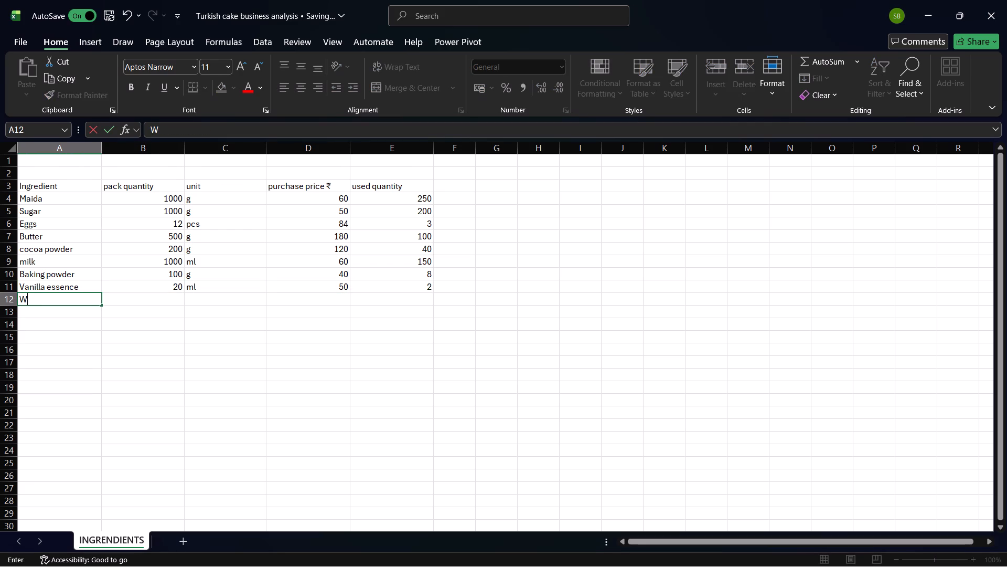
type("hi")
type("pping cre")
type("am")
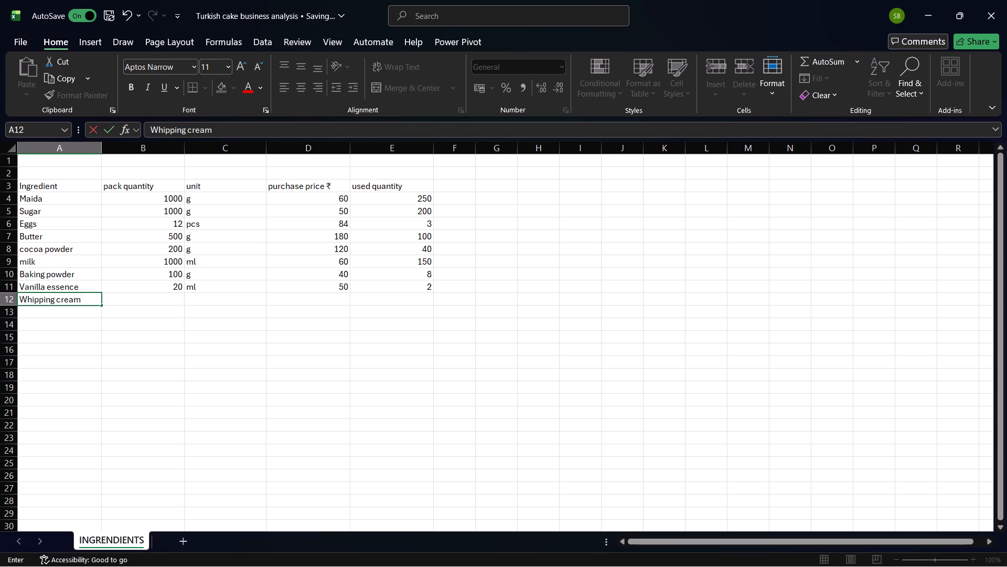
key("Right")
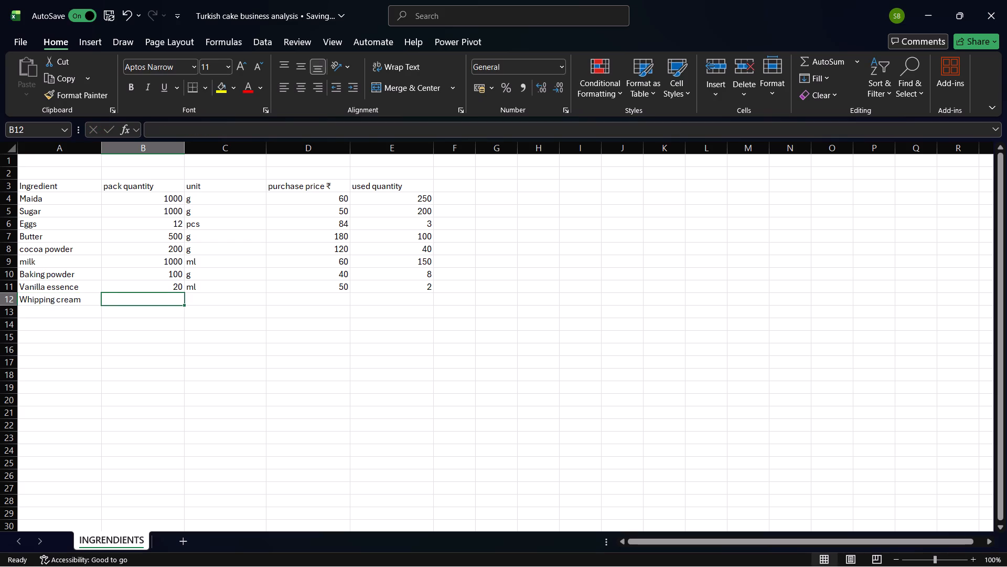
type("1000")
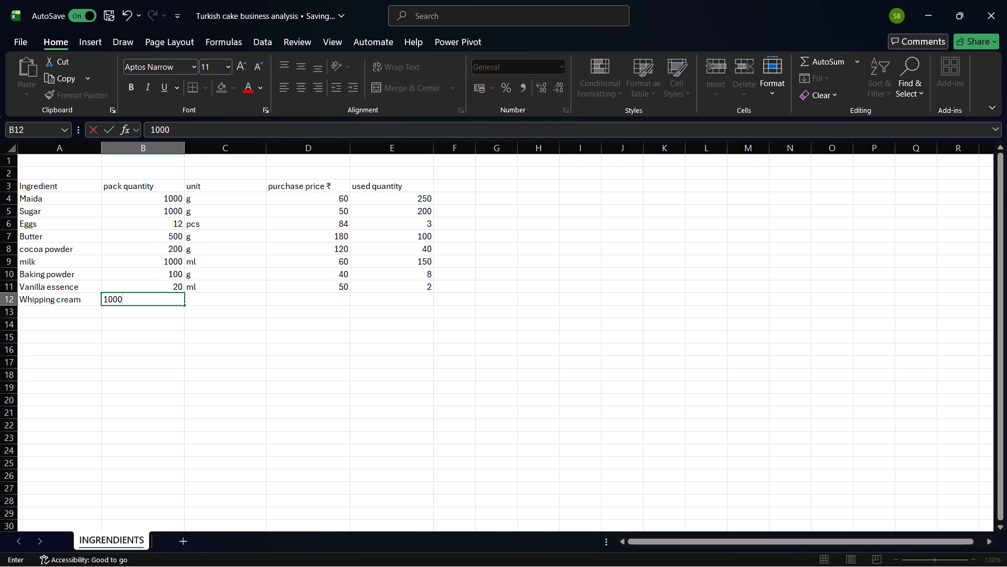
key("Right")
type("ml")
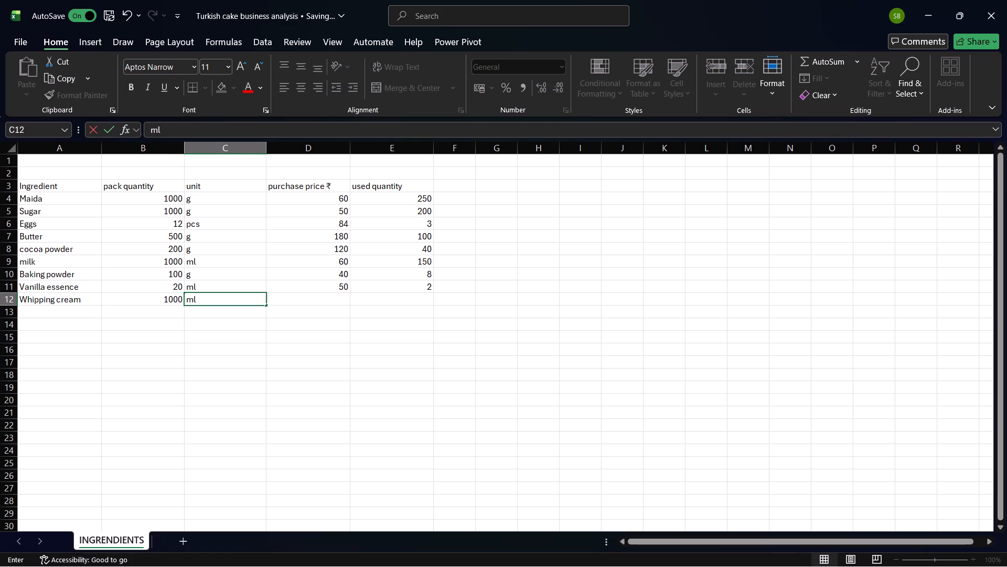
key("Right")
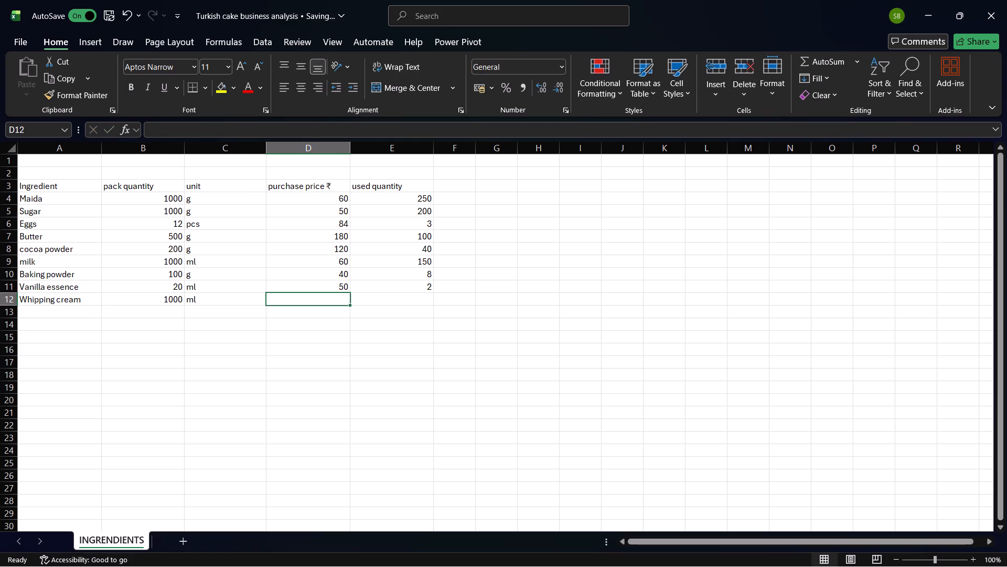
type("220")
key("Right")
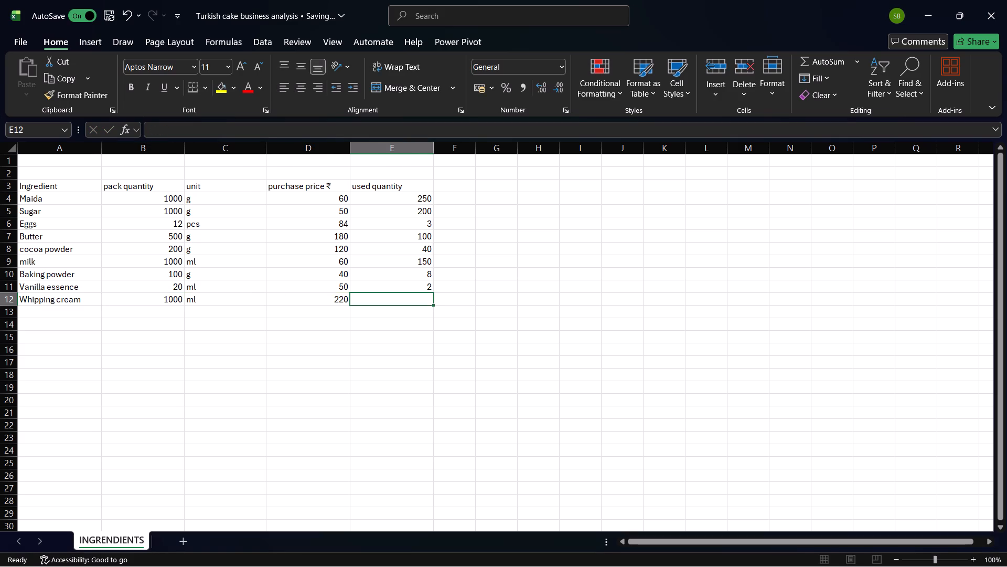
type("250")
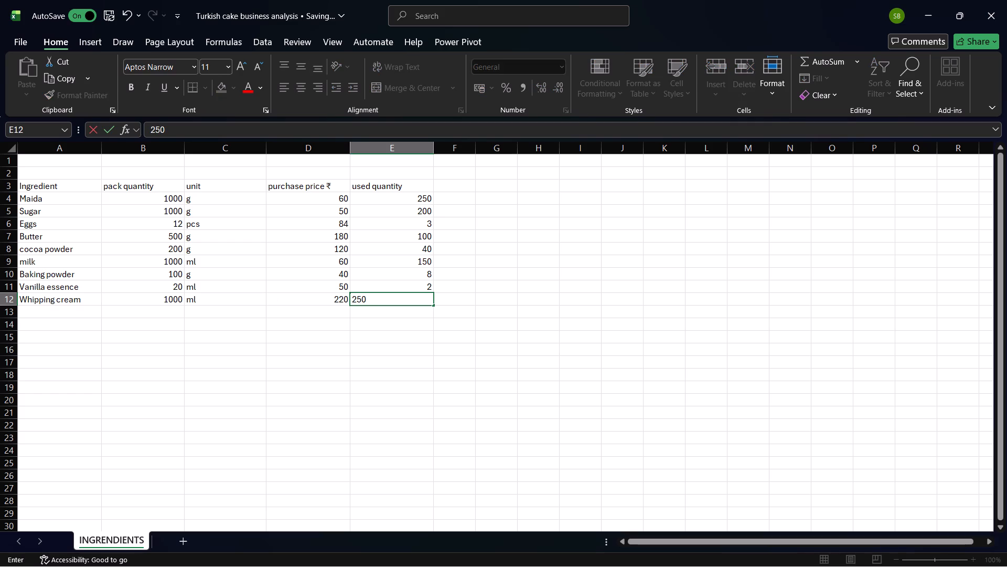
key("Left")
Fill row 13 with the ingredient "chocolate", pack quantity 500, unit "g", purchase price 180 and used quantity 100.
key("Left")
key("Left")
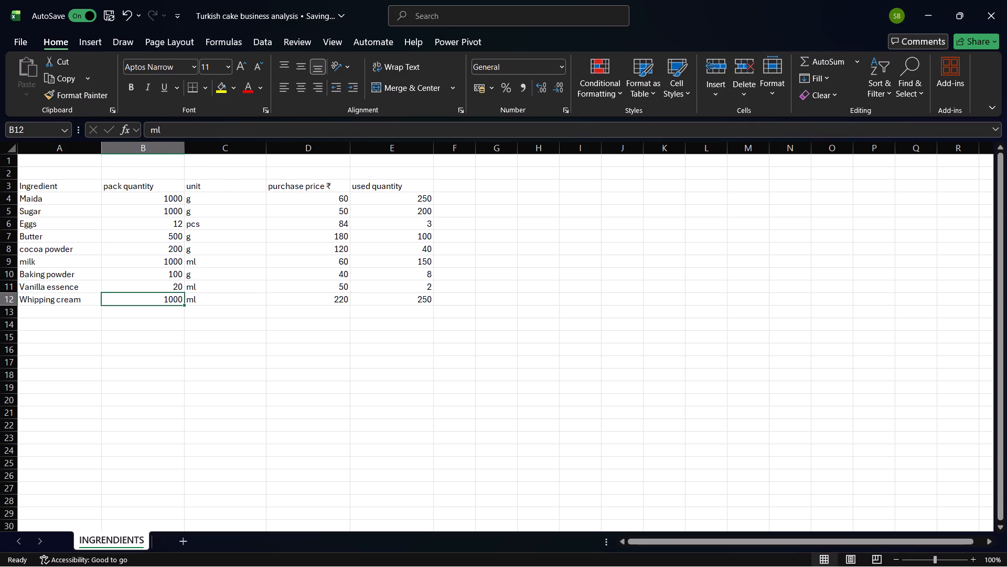
key("Left")
key("Down")
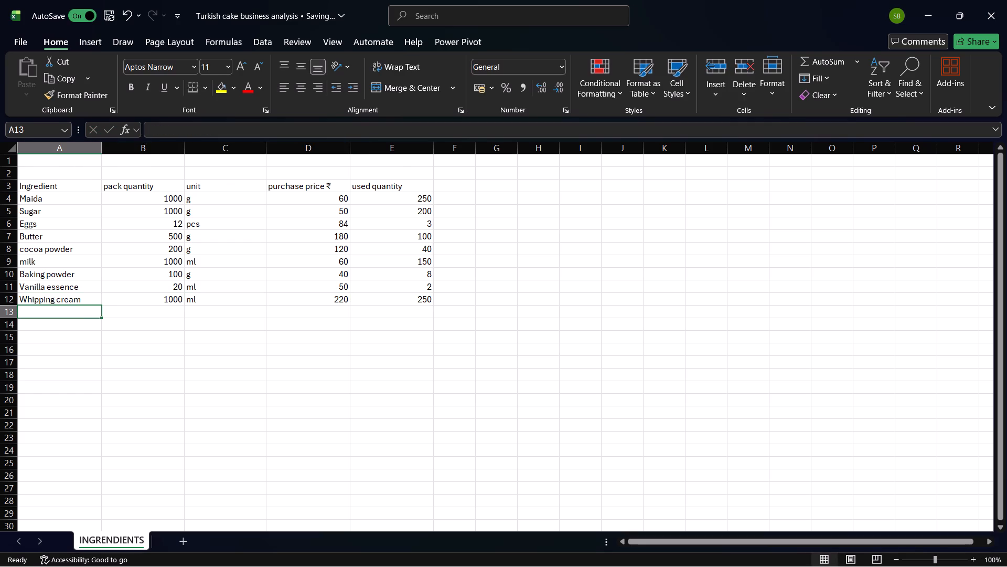
type("choco")
type("late")
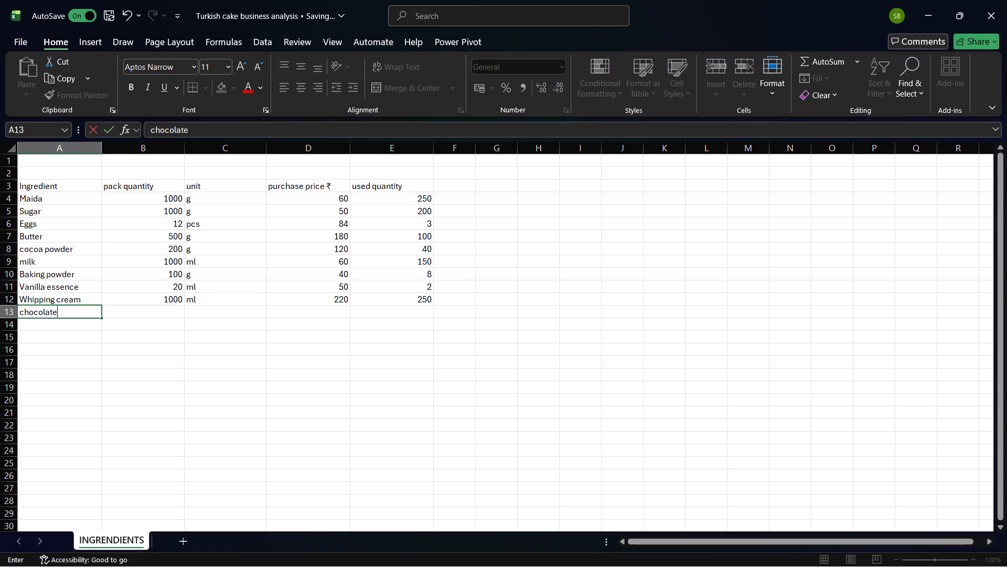
key("Right")
type("500")
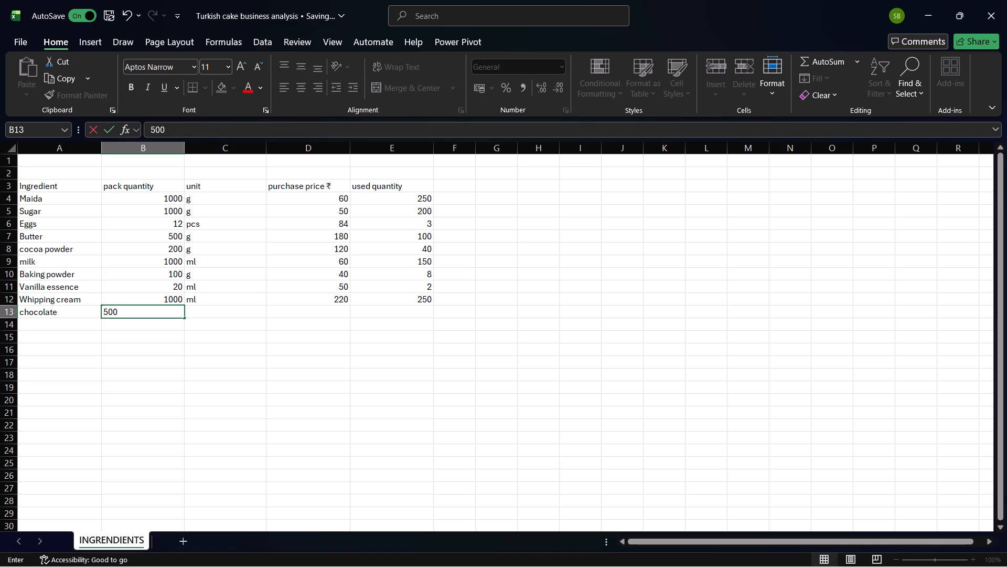
key("Right")
key("g")
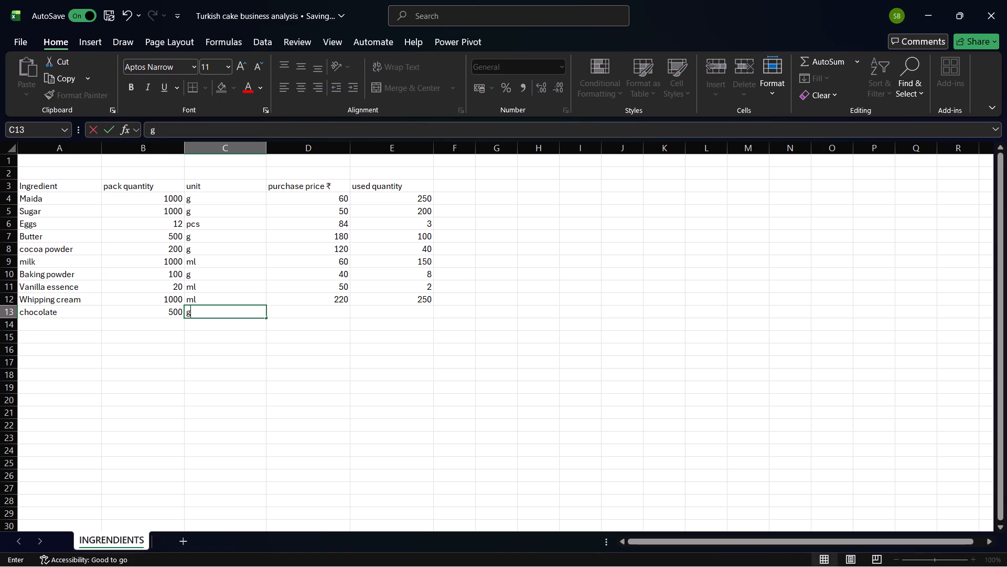
key("Right")
type("180")
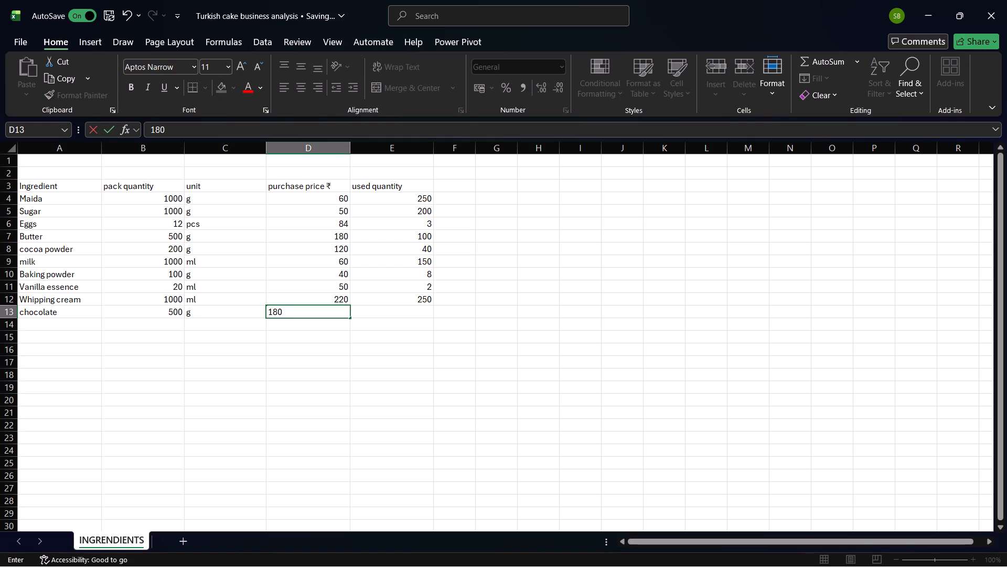
key("Right")
type("100")
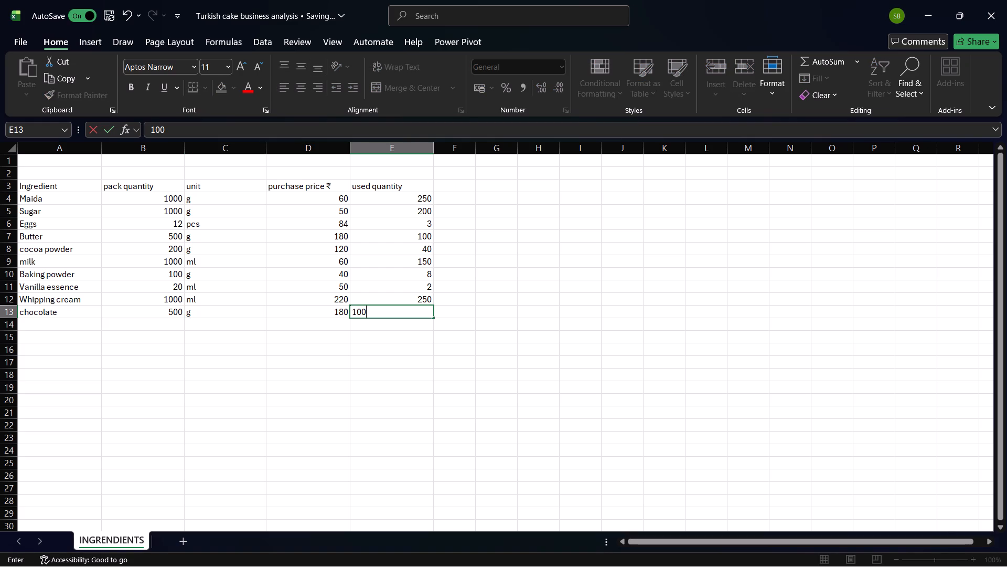
key("Left")
Fill row 14 with the item "Cake box", pack quantity 1, unit "pcs", purchase price 12 and used quantity 1.
key("Left")
key("Left")
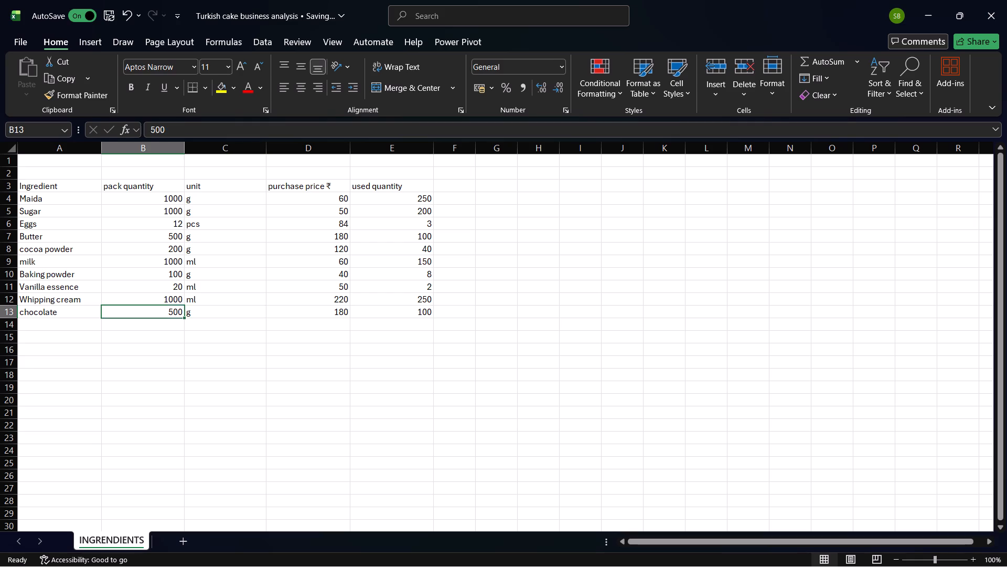
key("Left")
key("Down")
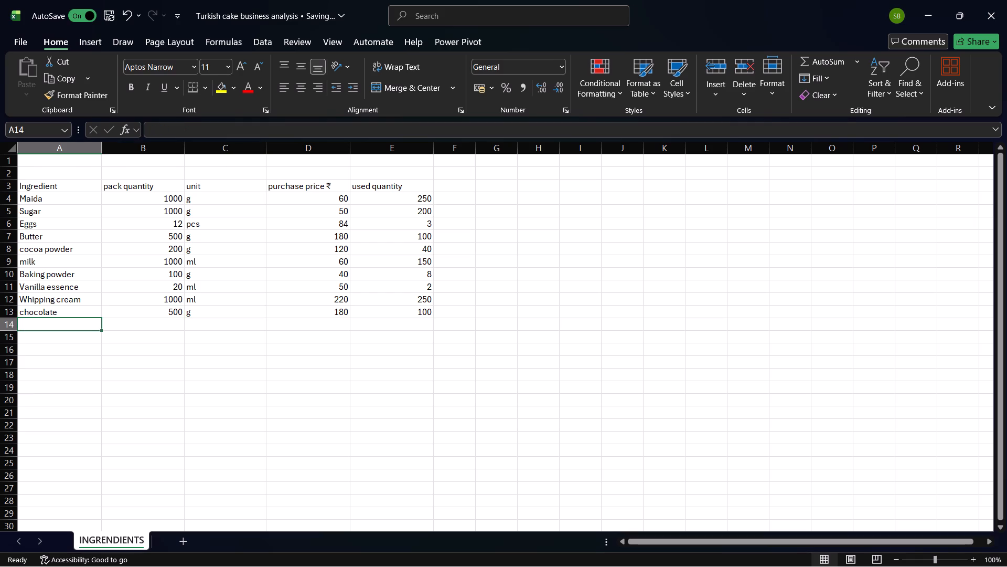
type("ake")
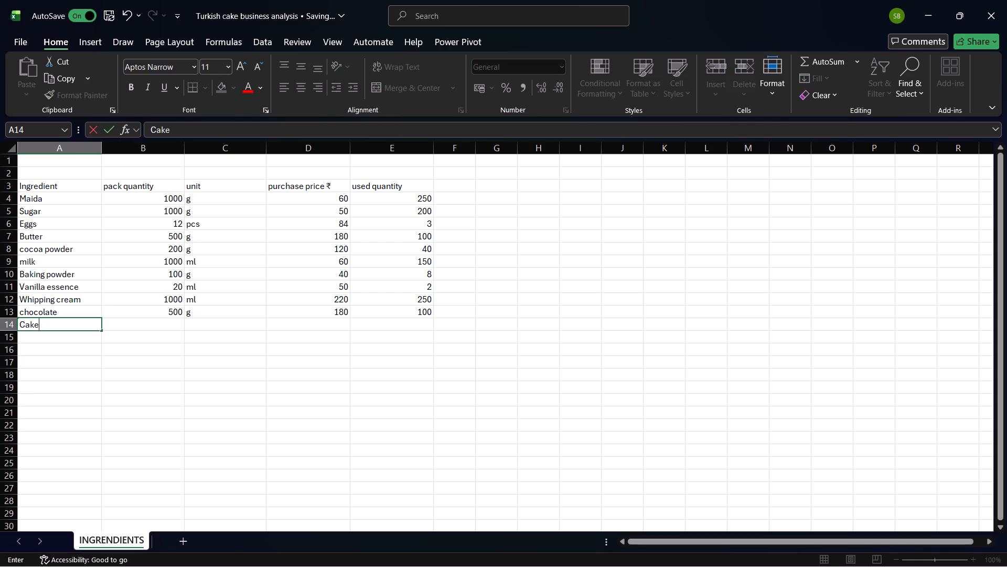
key("space")
type("bo")
key("x")
key("Right")
key("1")
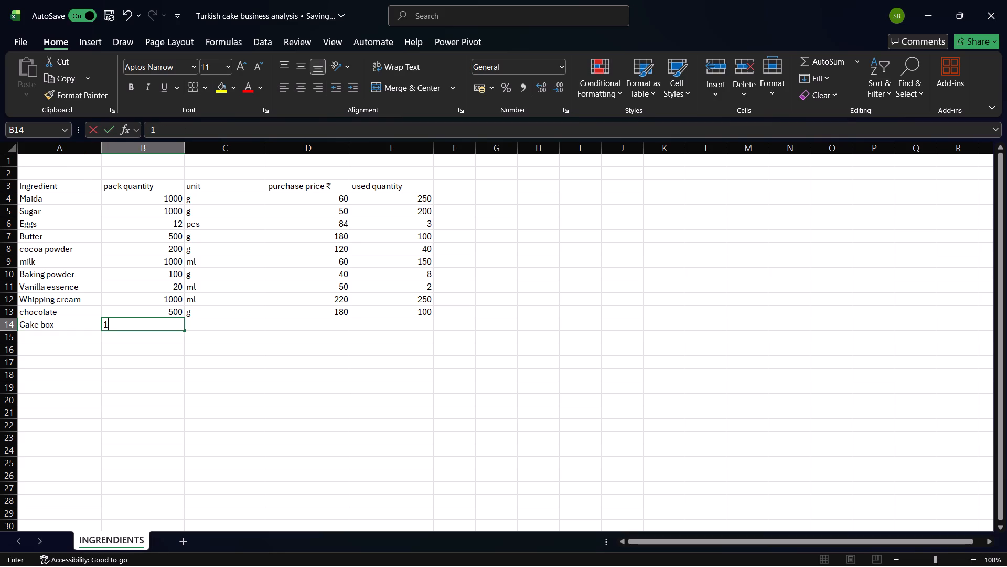
key("Right")
type("pcs")
key("Right")
type("12")
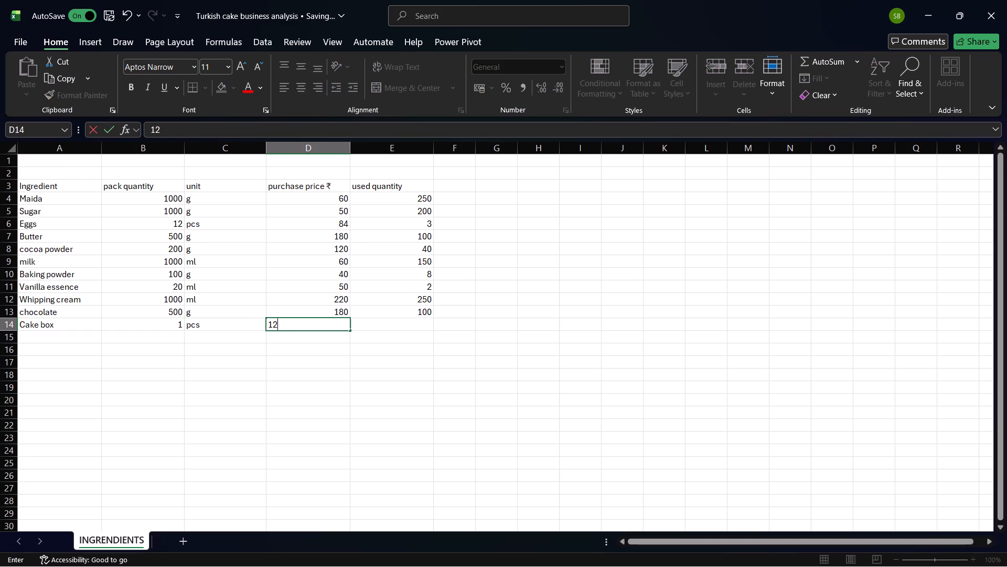
key("Right")
key("1")
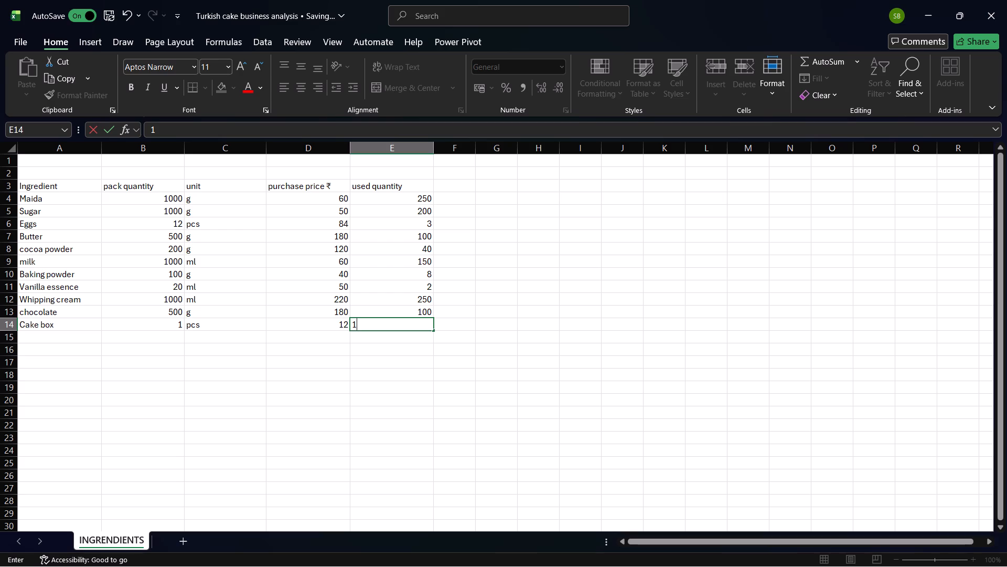
Extend the unit column header in C3 to read "unit/gram/mls".
left_click(204, 181)
left_click(204, 181)
double_click(204, 181)
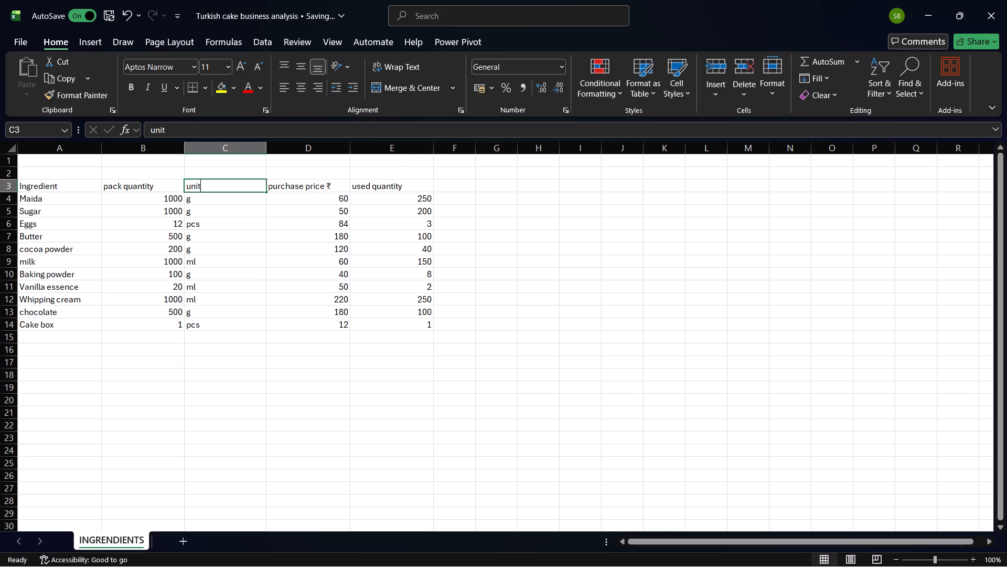
key("slash")
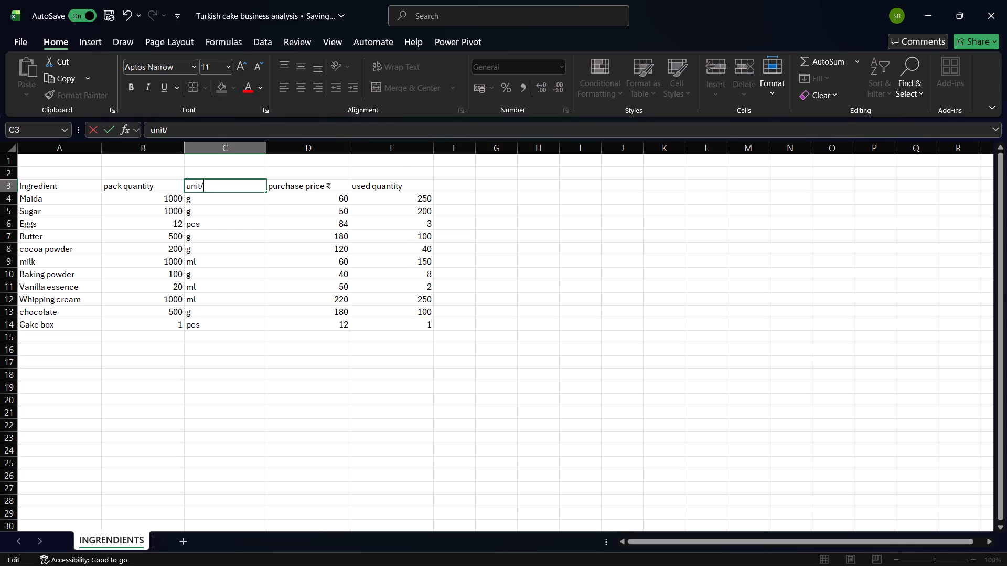
type("gram")
key("slash")
type("mls")
left_click(169, 159)
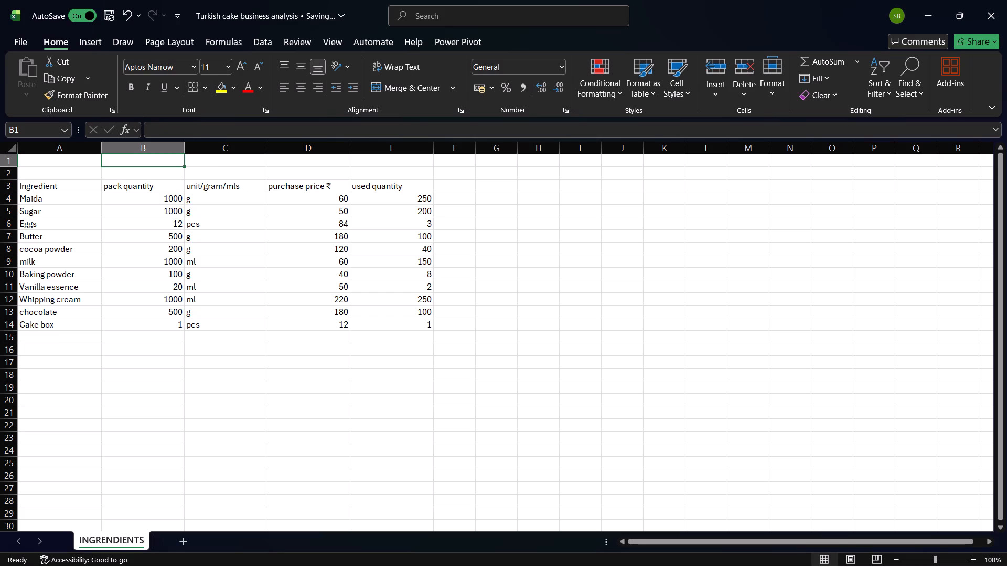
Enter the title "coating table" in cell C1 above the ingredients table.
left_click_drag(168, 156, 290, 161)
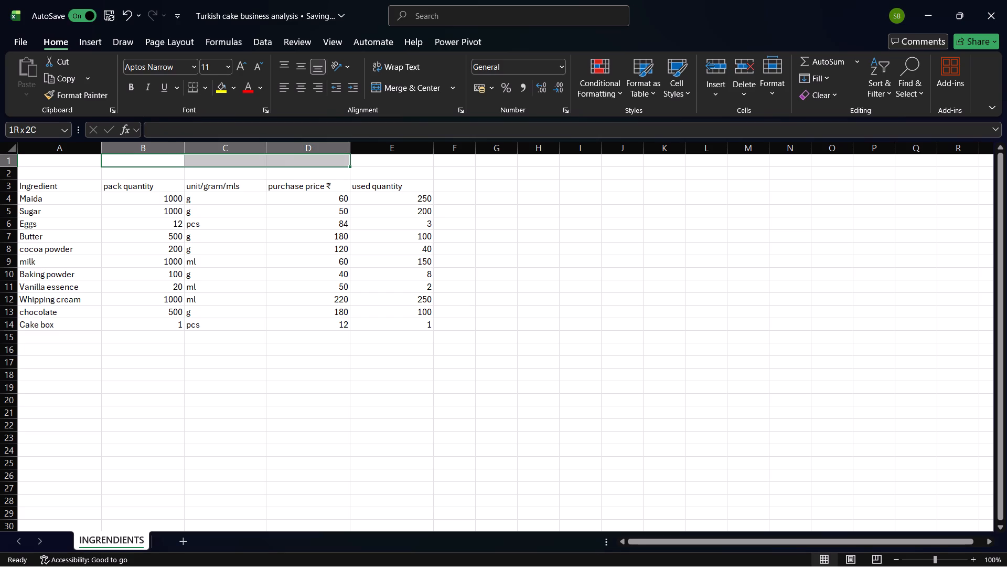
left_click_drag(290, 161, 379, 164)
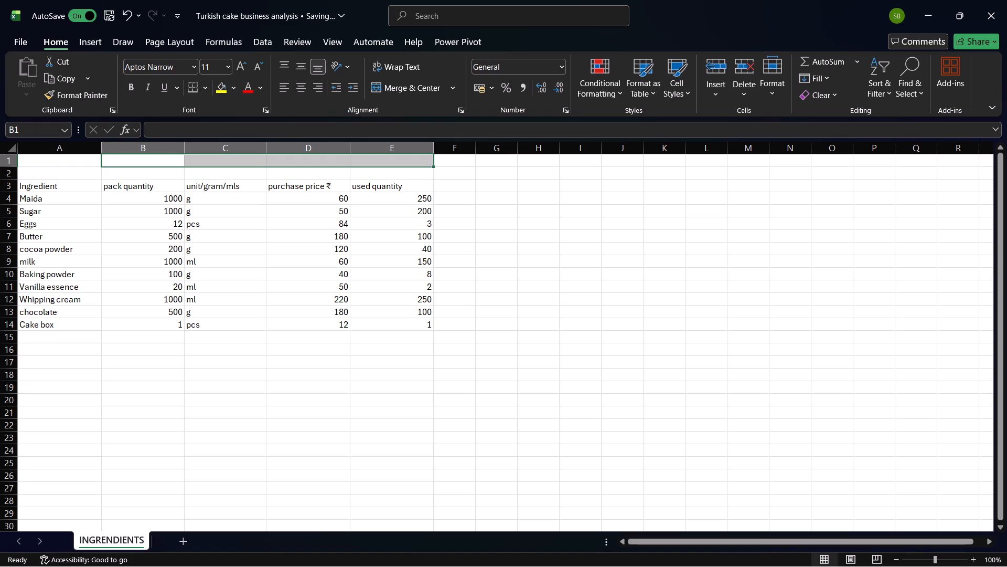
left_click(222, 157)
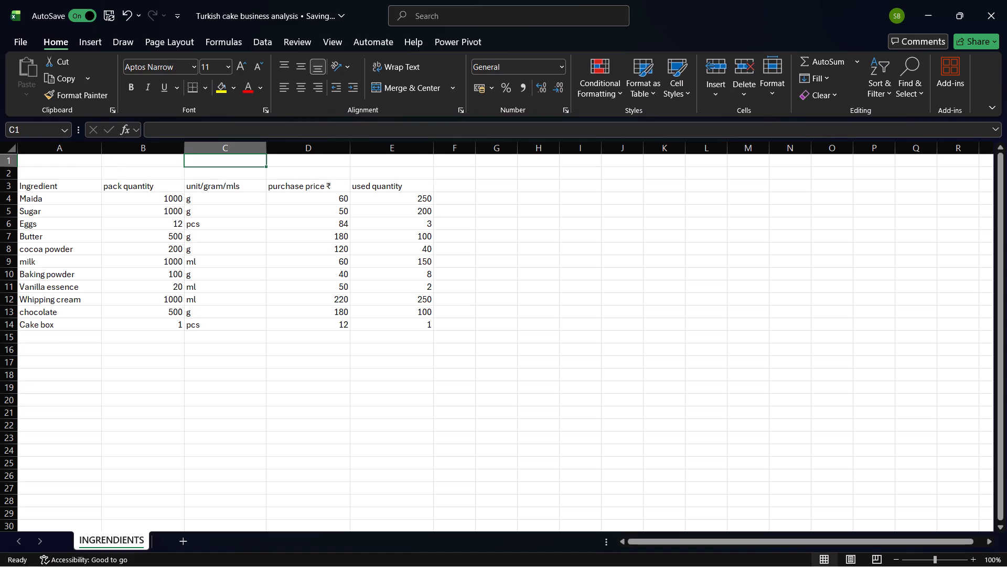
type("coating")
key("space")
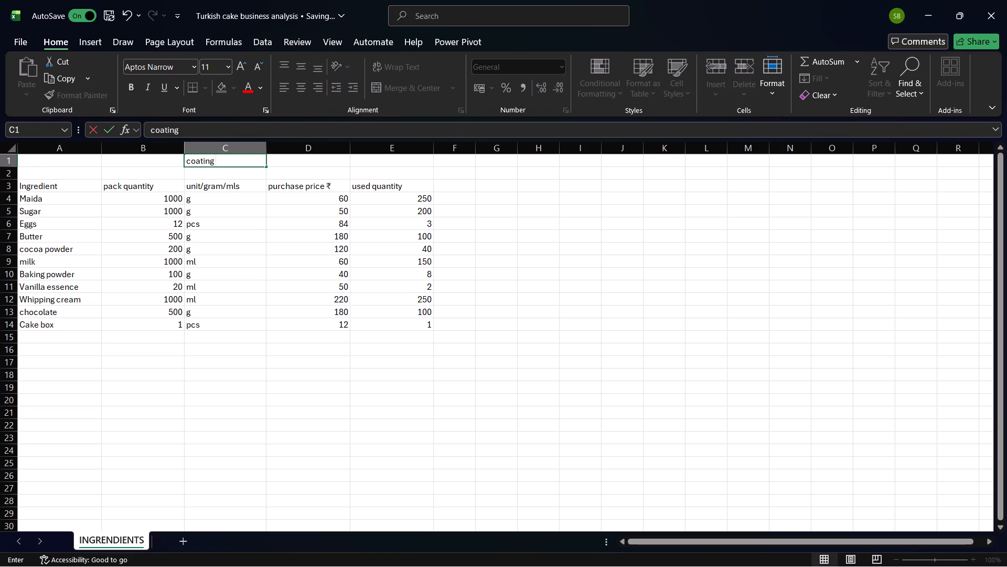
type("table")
Format the title text in C1 as bold at font size 12.
left_click_drag(236, 160, 184, 161)
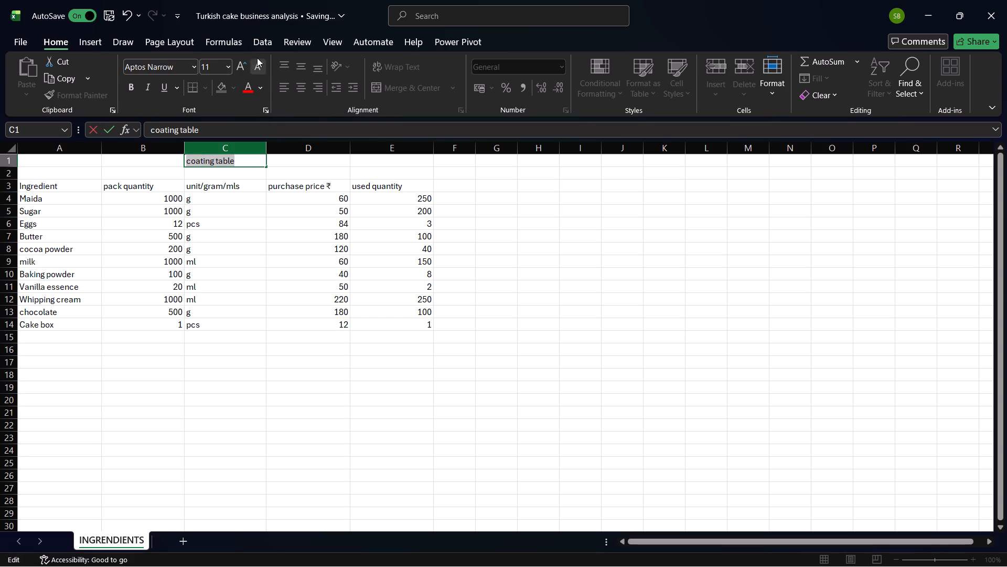
left_click(242, 60)
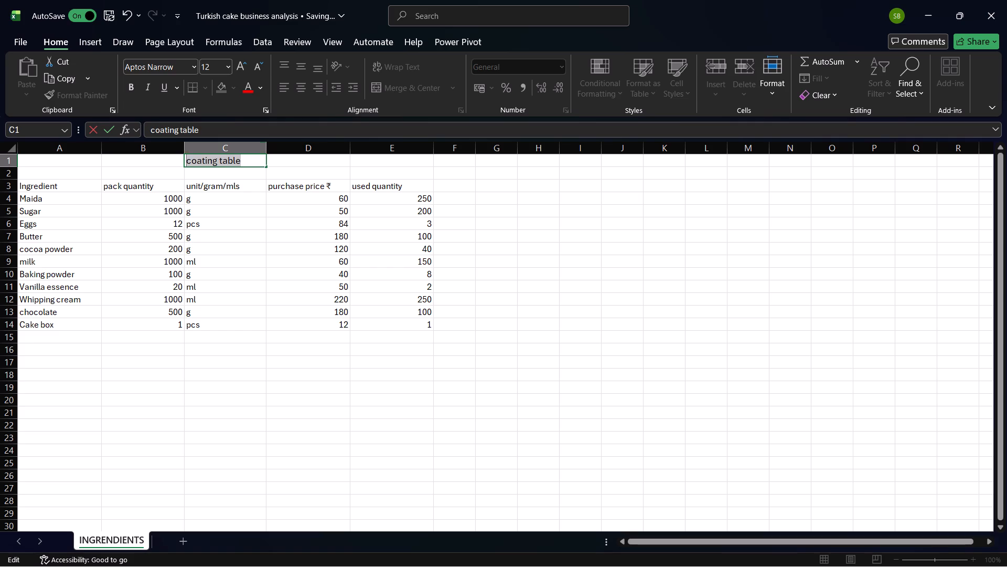
left_click_drag(244, 162, 185, 162)
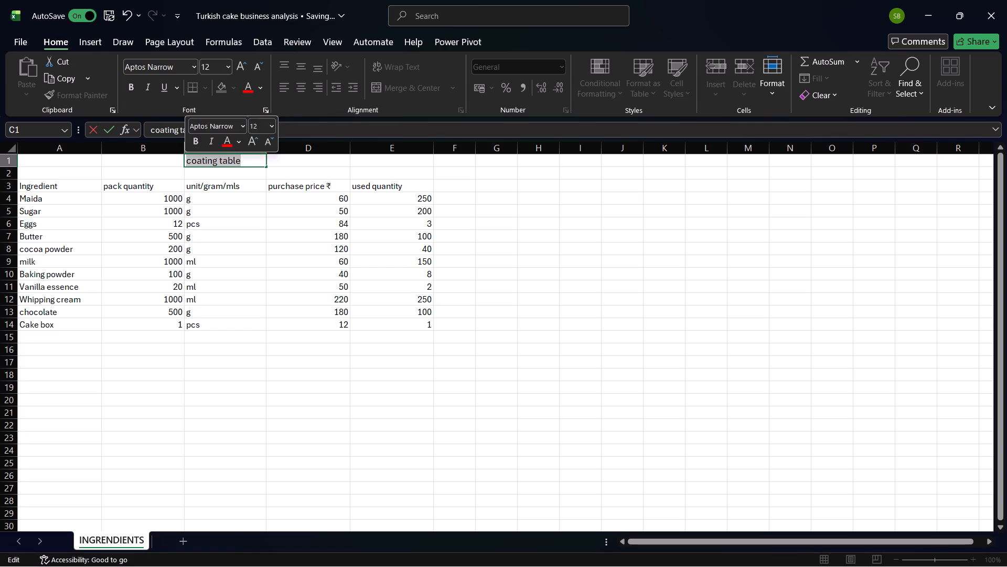
right_click(185, 162)
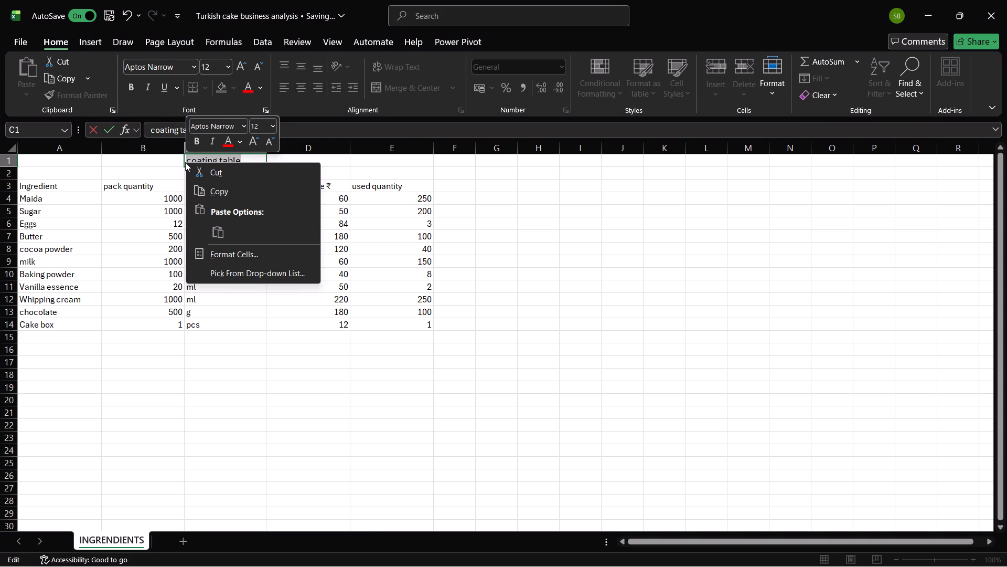
left_click(249, 363)
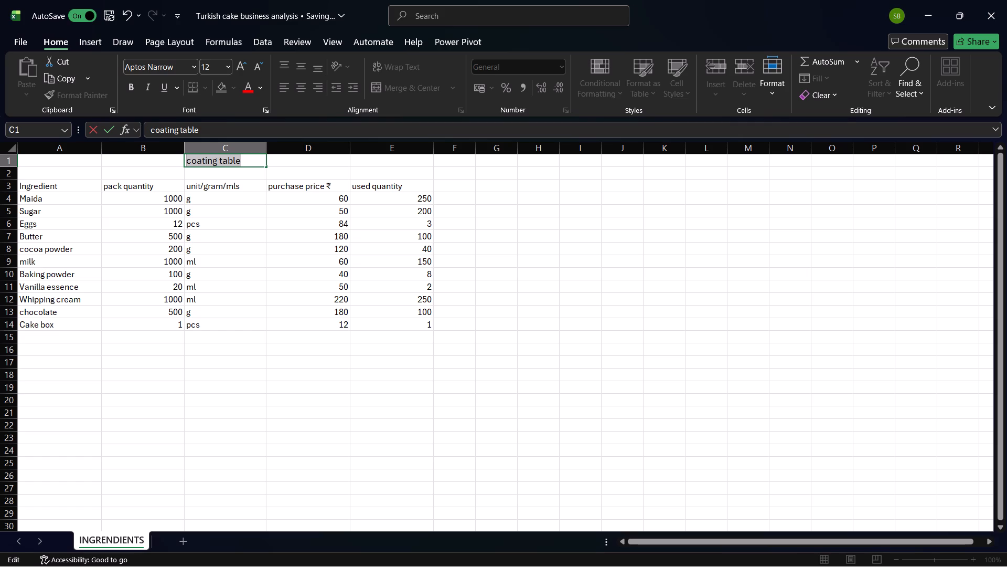
left_click_drag(240, 159, 187, 164)
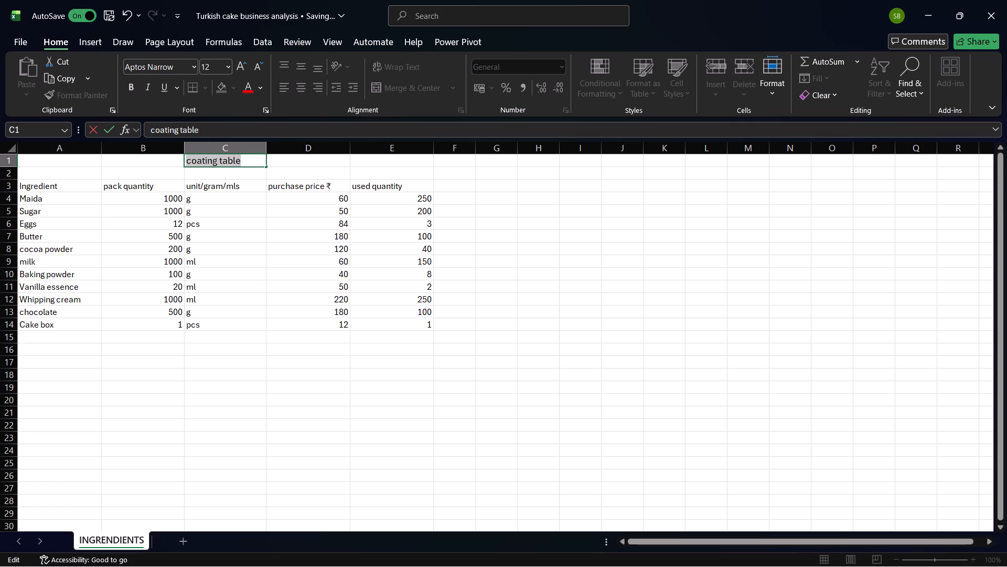
left_click_drag(187, 164, 185, 164)
left_click(185, 164)
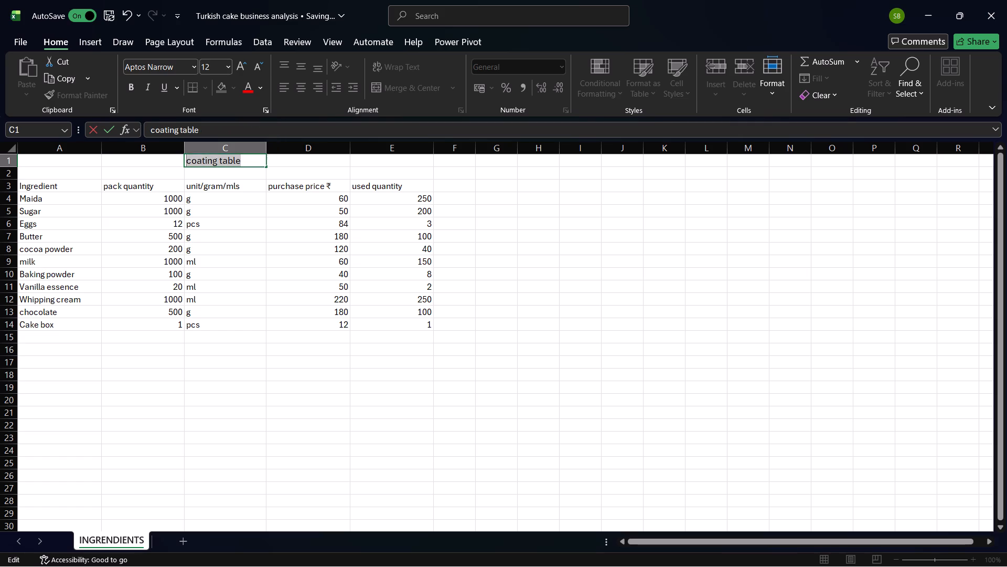
left_click(185, 164)
left_click(185, 164)
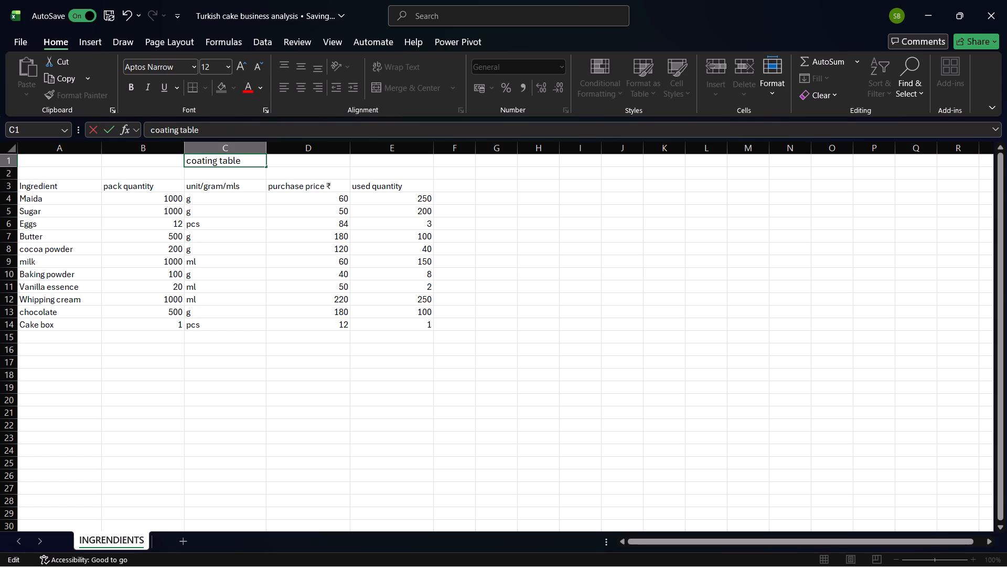
left_click(243, 157)
left_click_drag(243, 157, 179, 154)
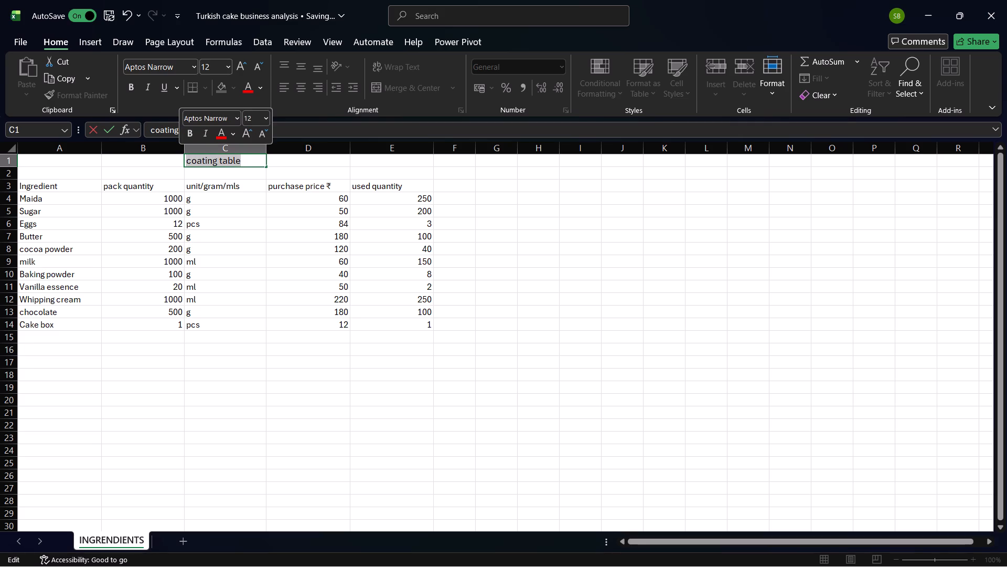
left_click(190, 134)
Increase the height of row 1 to about four times that of the other rows.
left_click(10, 162)
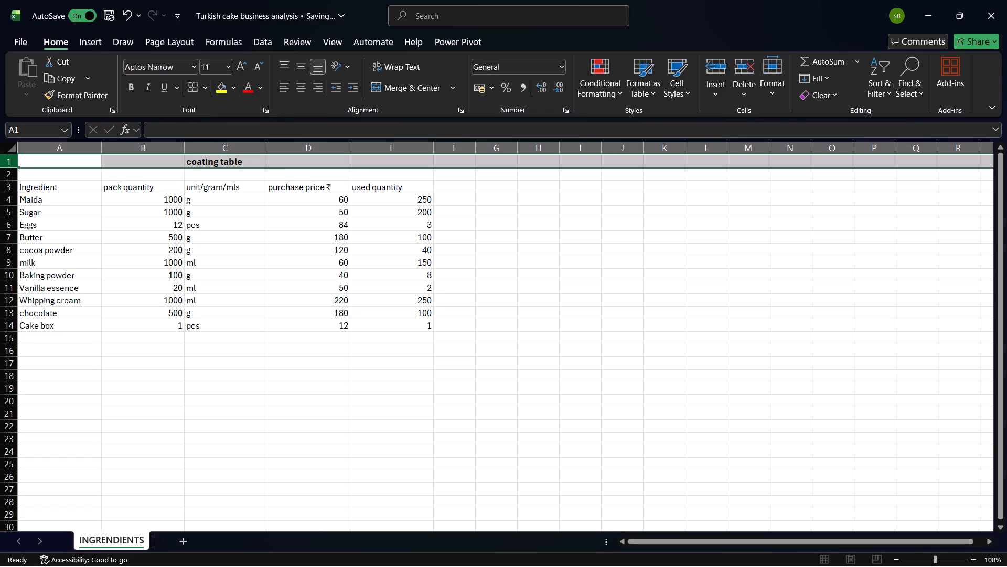
left_click_drag(10, 167, 9, 196)
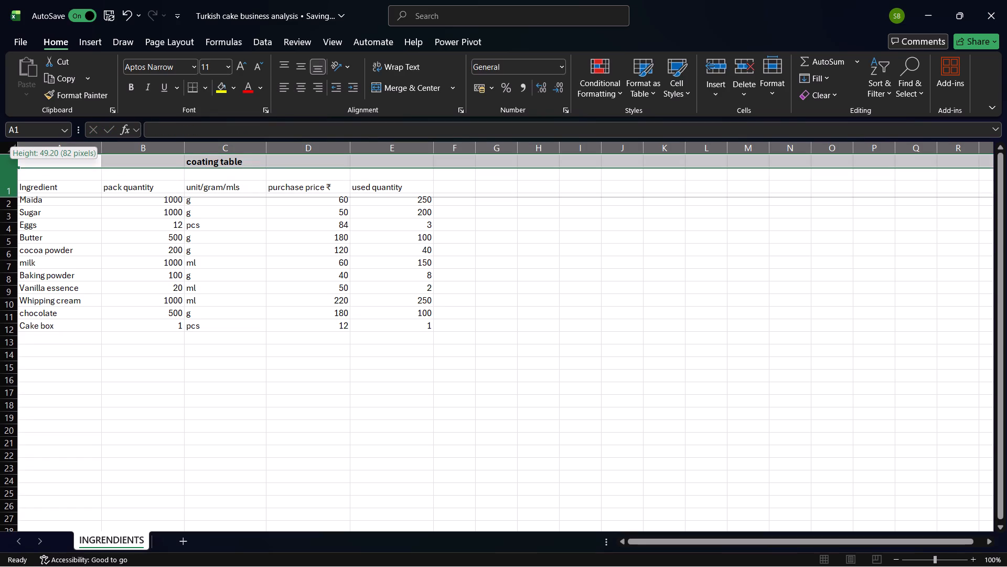
left_click_drag(9, 196, 9, 206)
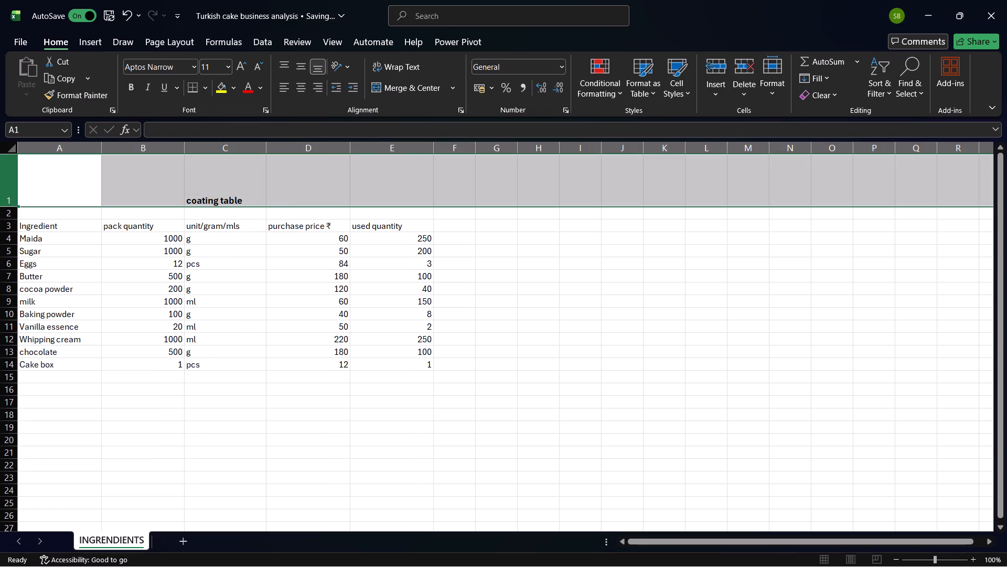
Replace the title text in C1 with "COSTING TABLE".
left_click(250, 199)
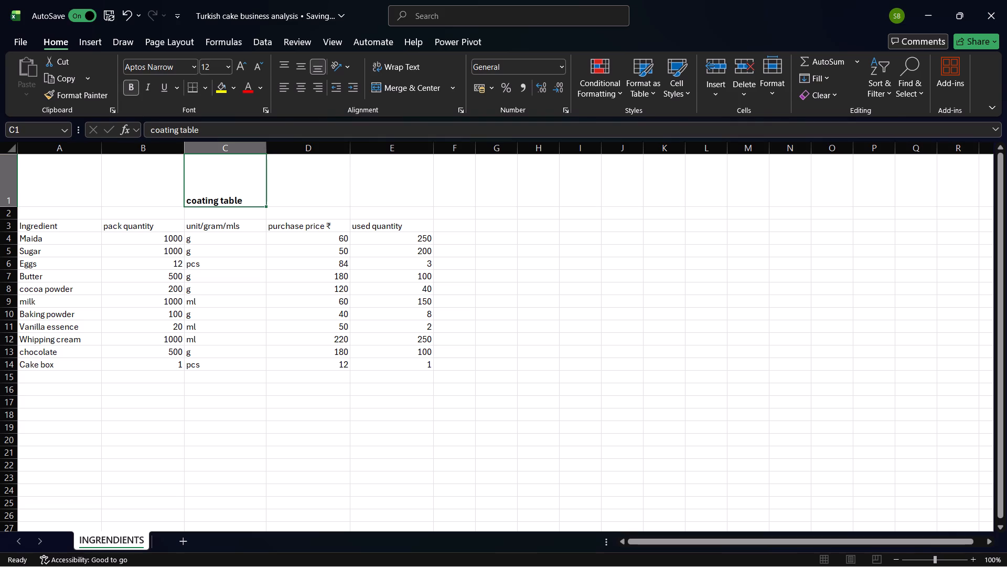
double_click(250, 199)
key("BackSpace")
key("BackSpace")
key("BackSpace")
key("BackSpace")
key("BackSpace")
key("BackSpace")
key("BackSpace")
key("BackSpace")
key("BackSpace")
key("BackSpace")
key("BackSpace")
key("BackSpace")
key("BackSpace")
key("BackSpace")
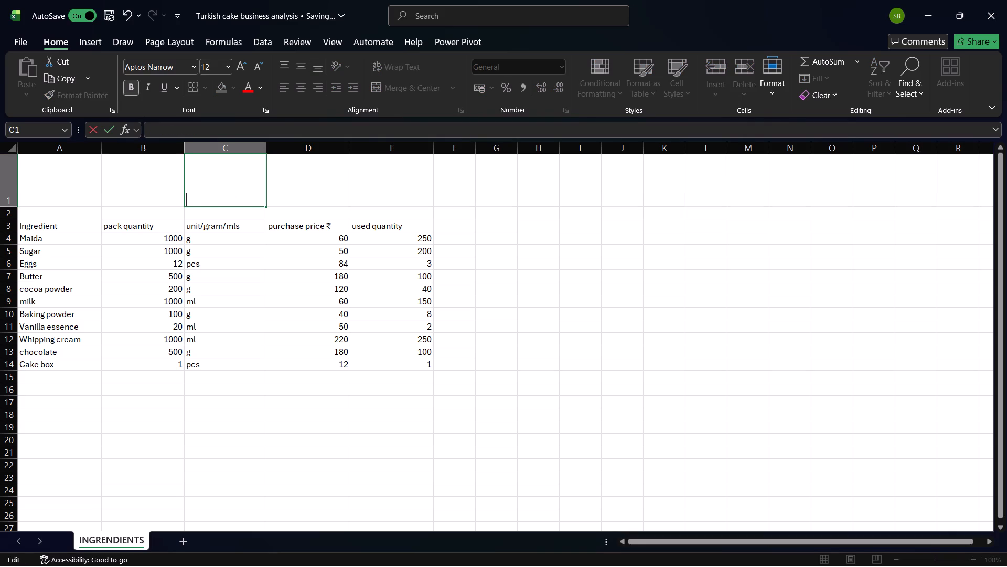
type("COA")
key("BackSpace")
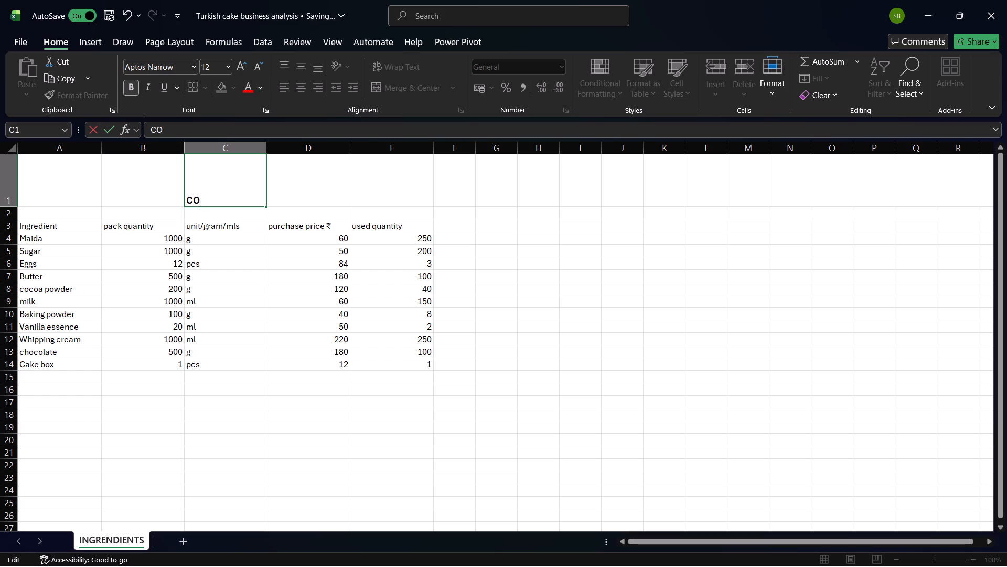
type("STING TAN")
key("BackSpace")
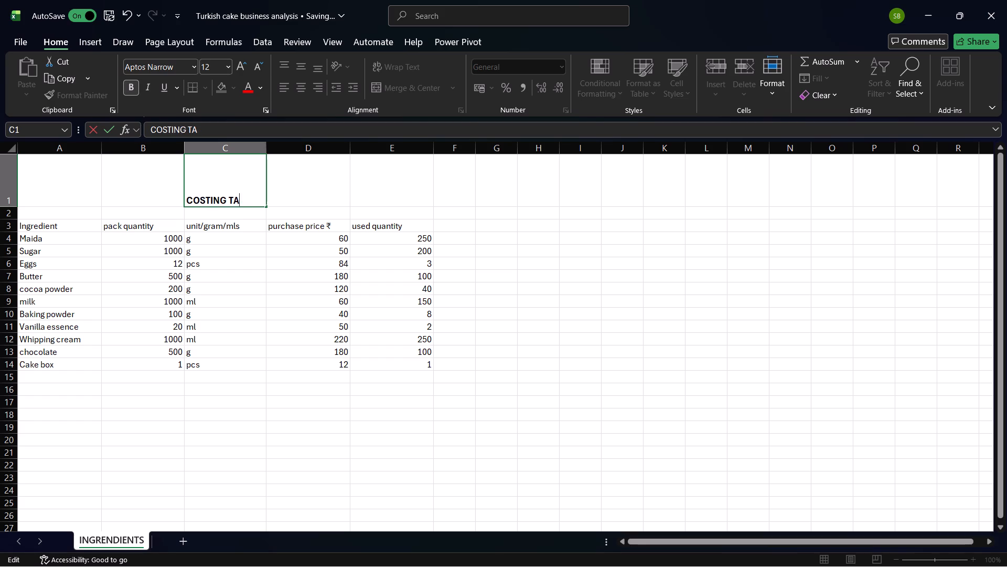
type("BLE")
Enlarge the whole "COSTING TABLE" title text by five font-size increments.
left_click_drag(259, 199, 191, 194)
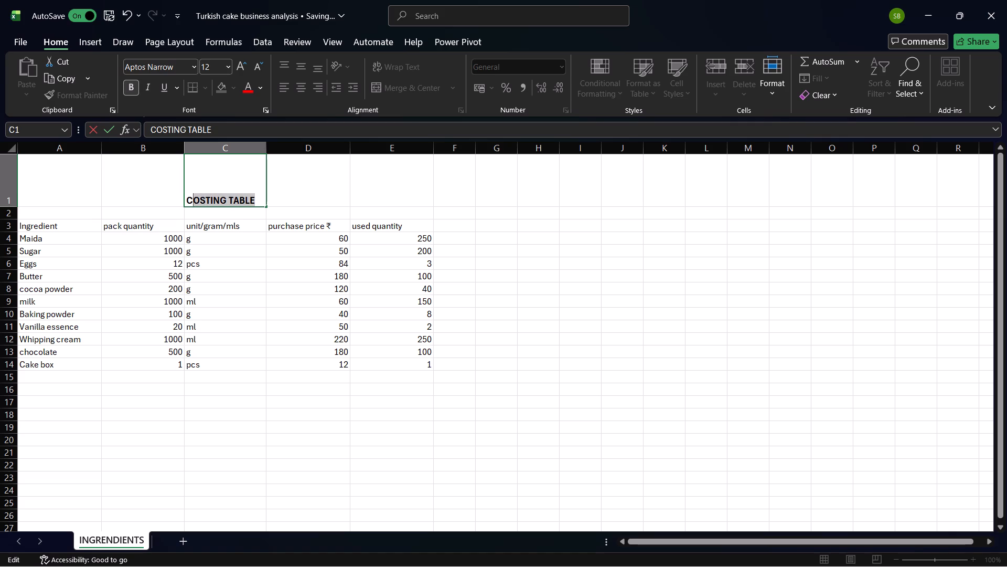
left_click_drag(191, 194, 185, 194)
left_click(242, 64)
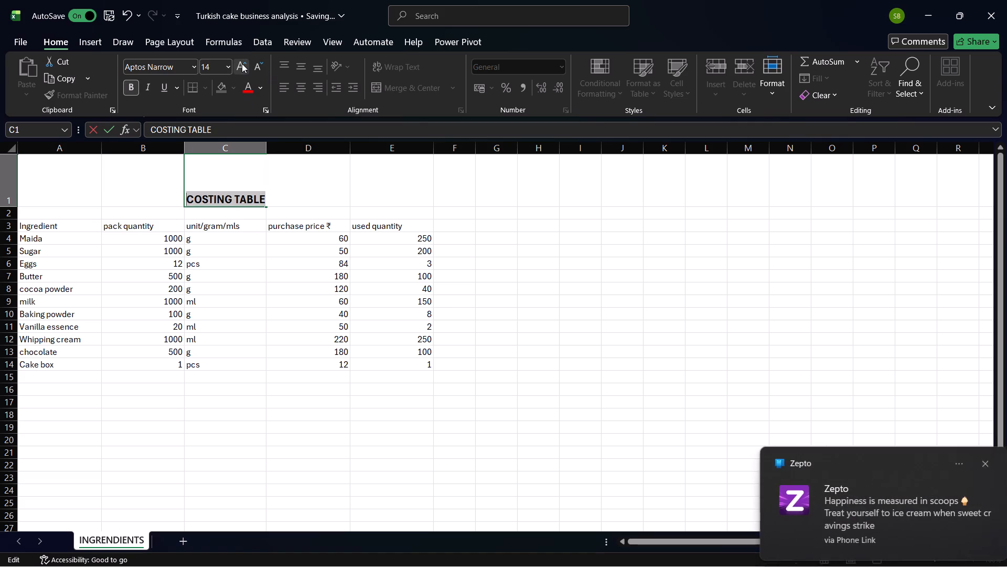
left_click(242, 64)
left_click(242, 64)
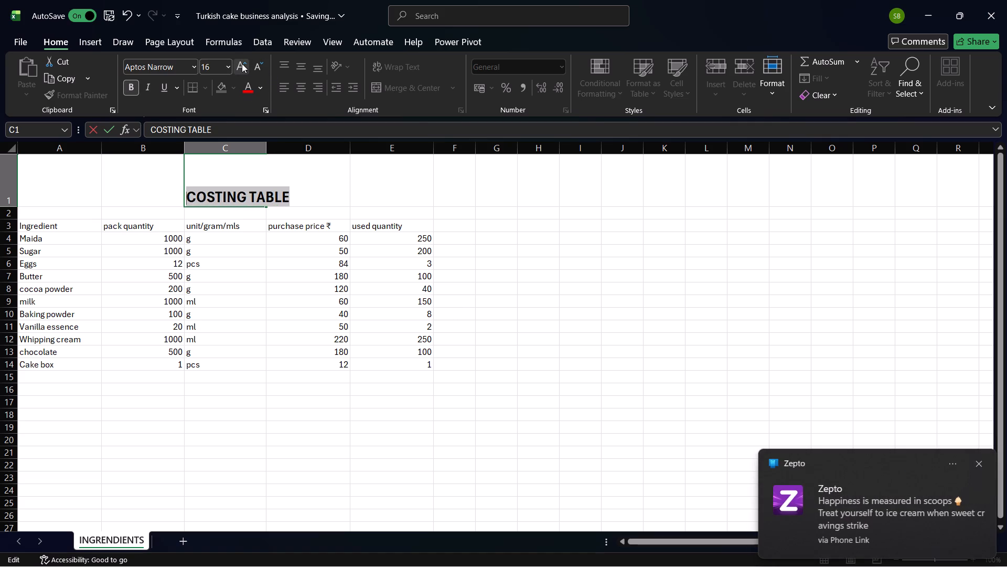
left_click(242, 64)
left_click(242, 64)
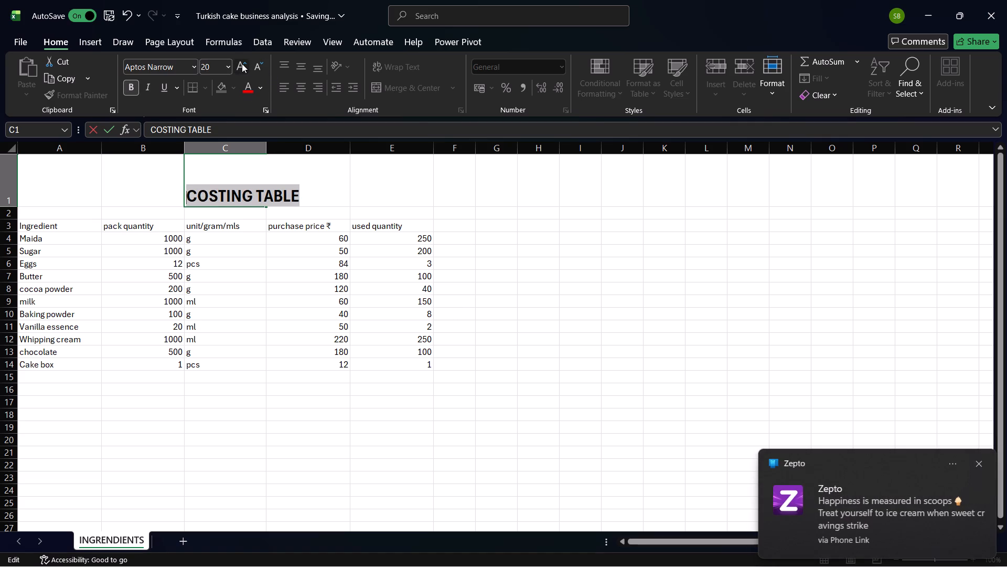
left_click(152, 185)
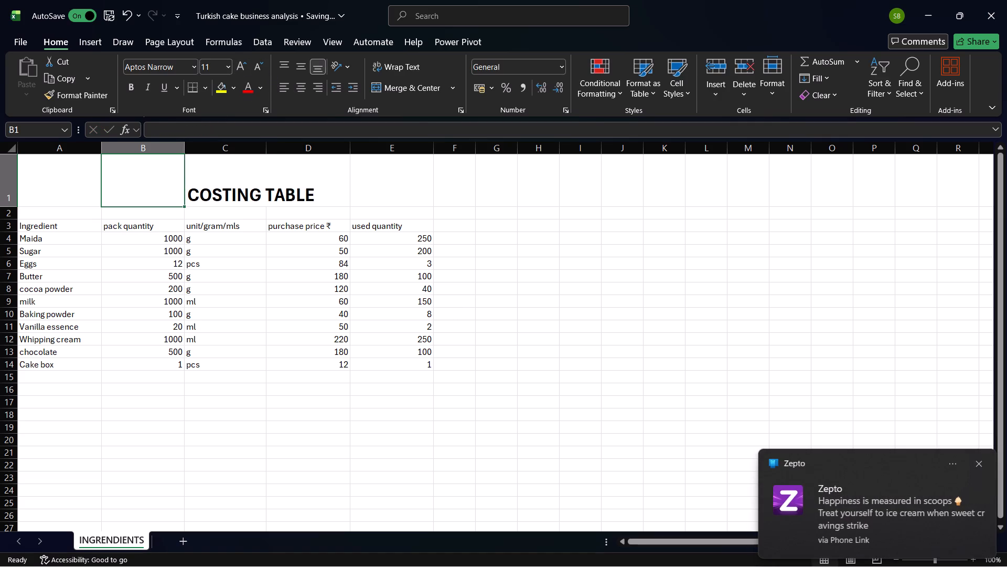
Make the "Ingredient" column header in A3 bold.
left_click(39, 226)
left_click_drag(47, 226, 56, 226)
triple_click(56, 226)
left_click(56, 226)
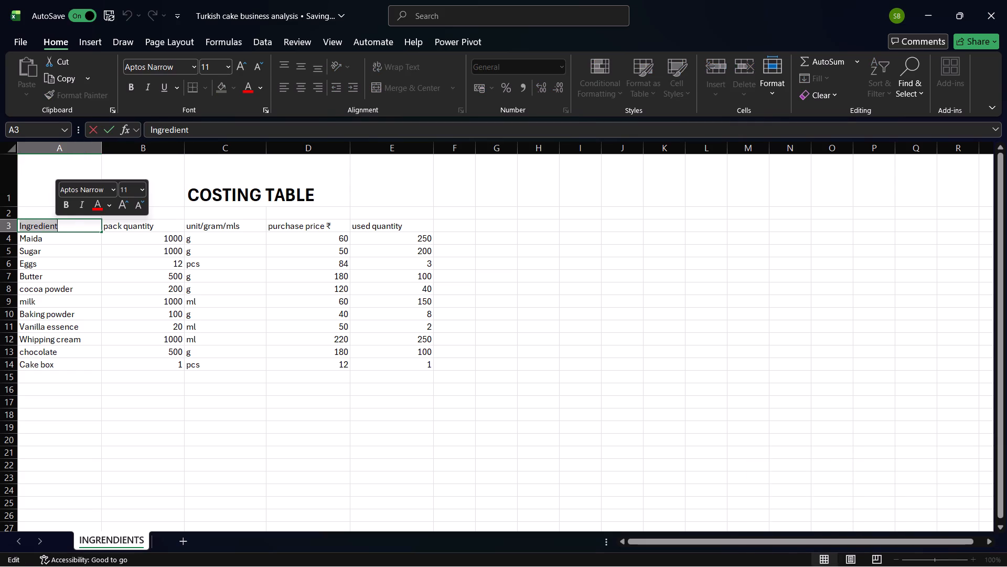
left_click(67, 202)
Make the whole "pack quantity" column header in B3 bold.
triple_click(133, 227)
left_click(133, 227)
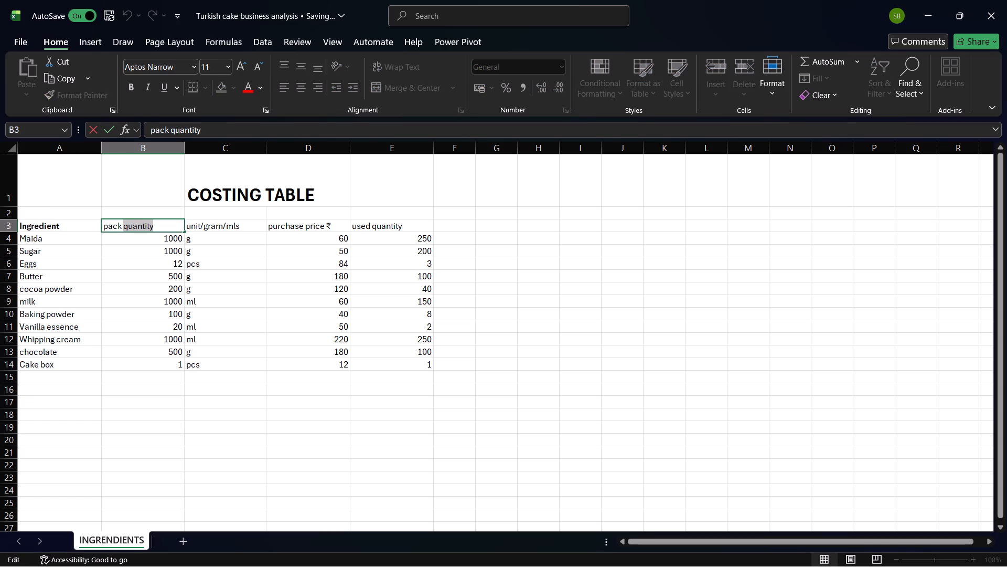
double_click(133, 227)
left_click_drag(157, 225, 104, 225)
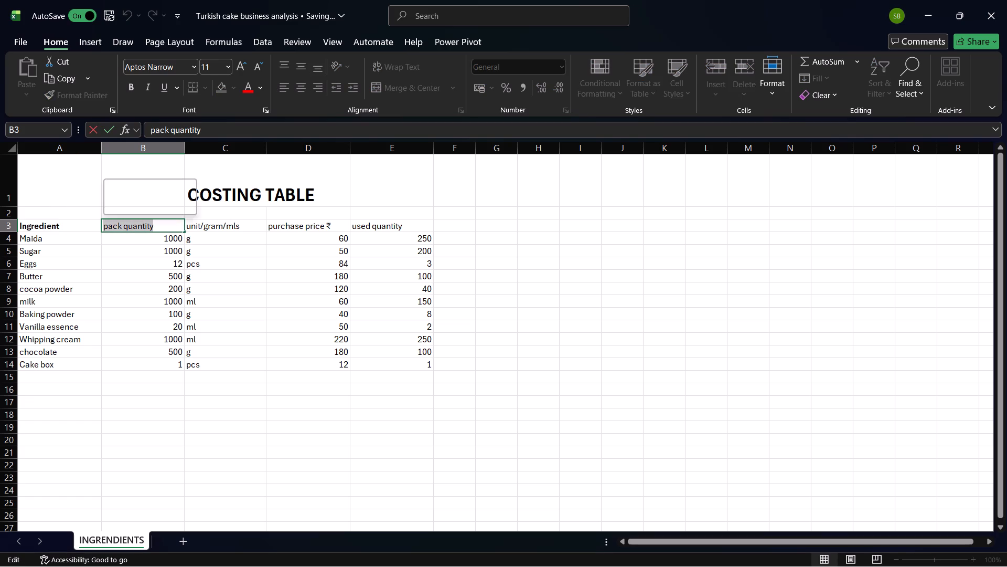
left_click(131, 87)
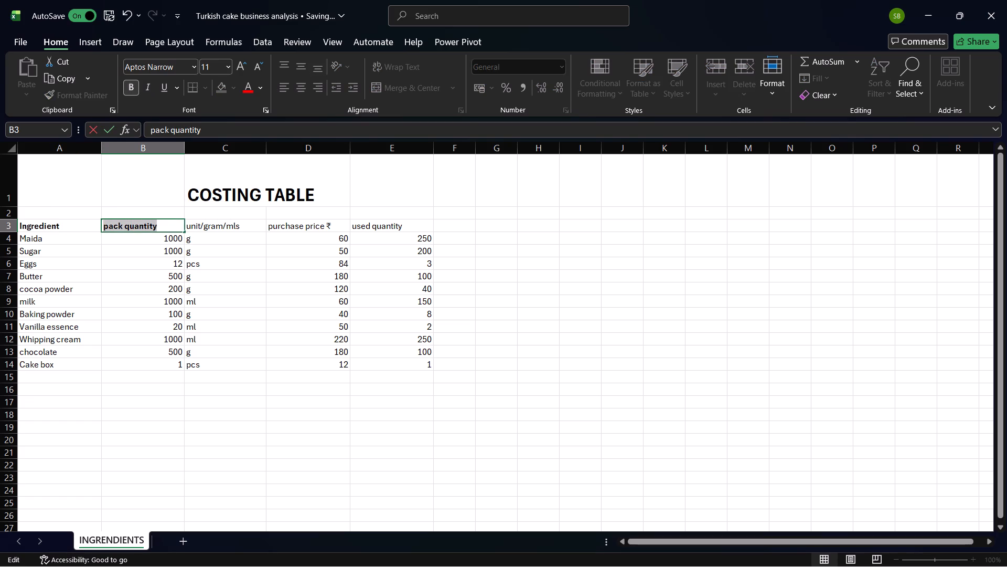
Make the whole "unit/gram/mls" column header in C3 bold.
left_click(243, 226)
left_click_drag(243, 226, 197, 226)
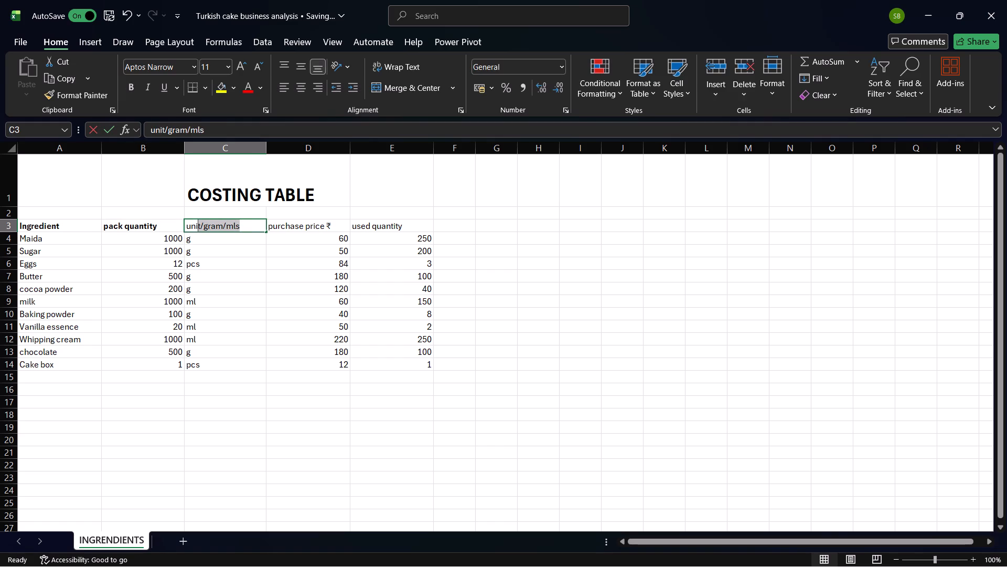
left_click_drag(197, 226, 184, 228)
left_click(128, 88)
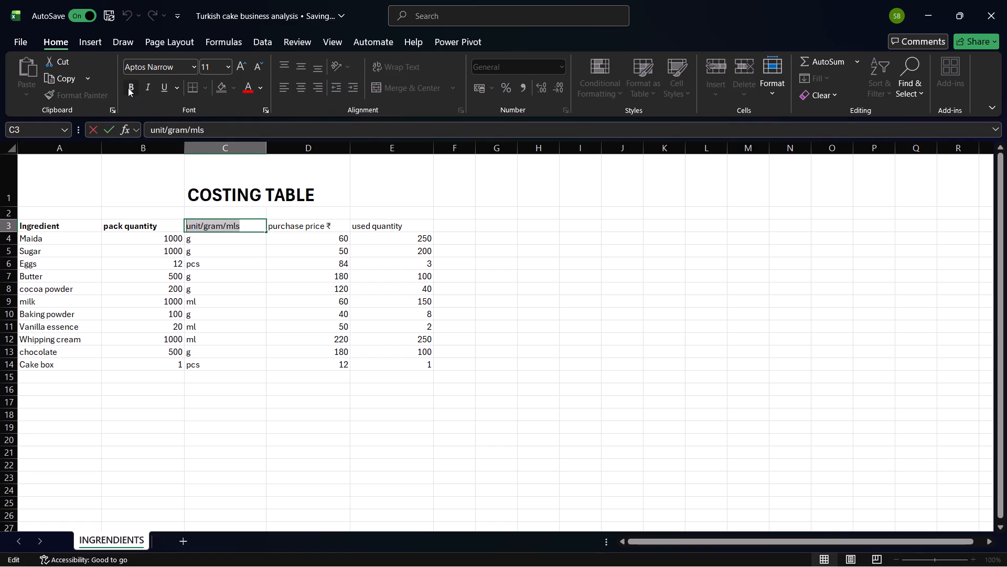
Make the whole "purchase price ₹" column header in D3 bold.
left_click_drag(334, 224, 293, 225)
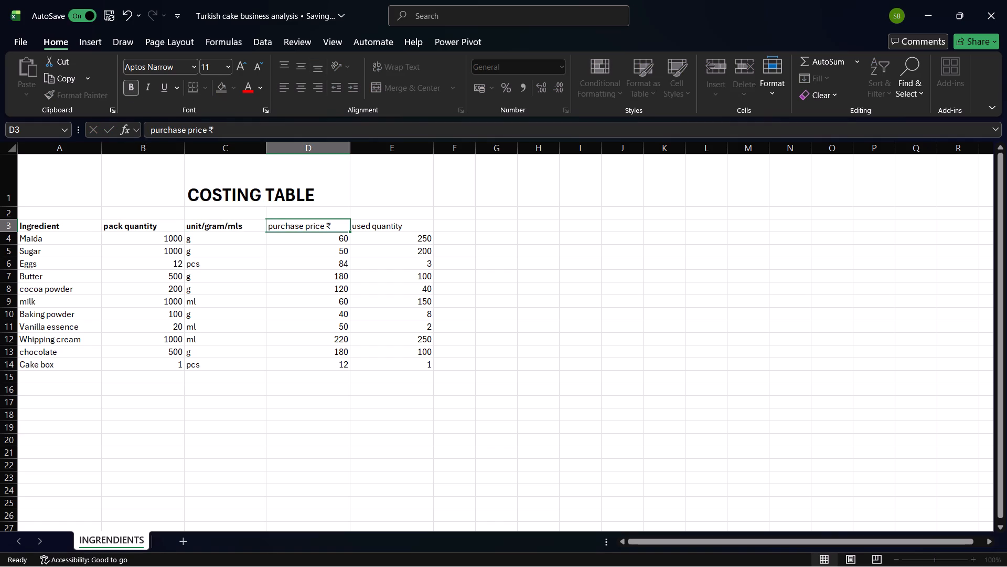
left_click_drag(293, 225, 283, 226)
double_click(342, 223)
left_click_drag(342, 223, 265, 224)
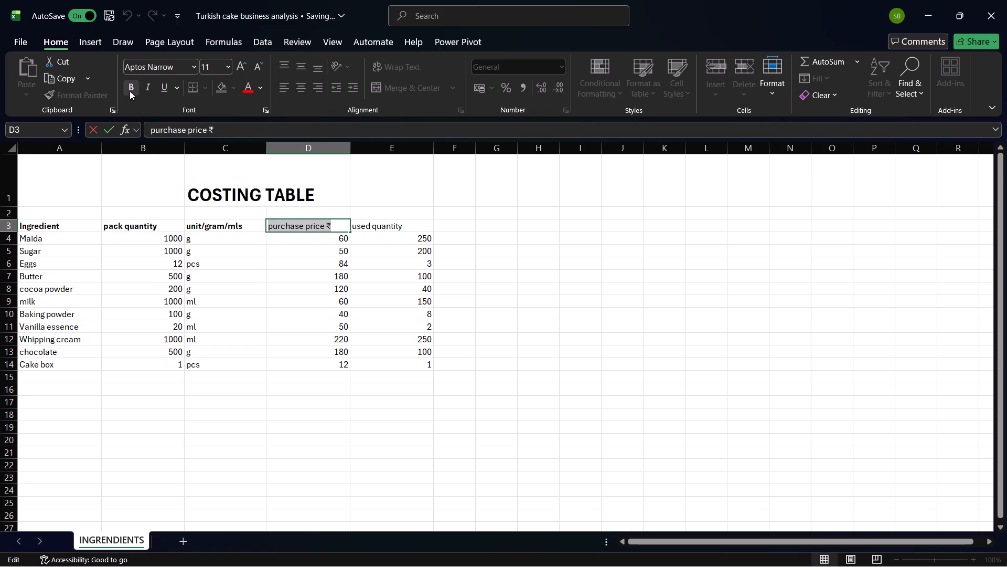
left_click(129, 85)
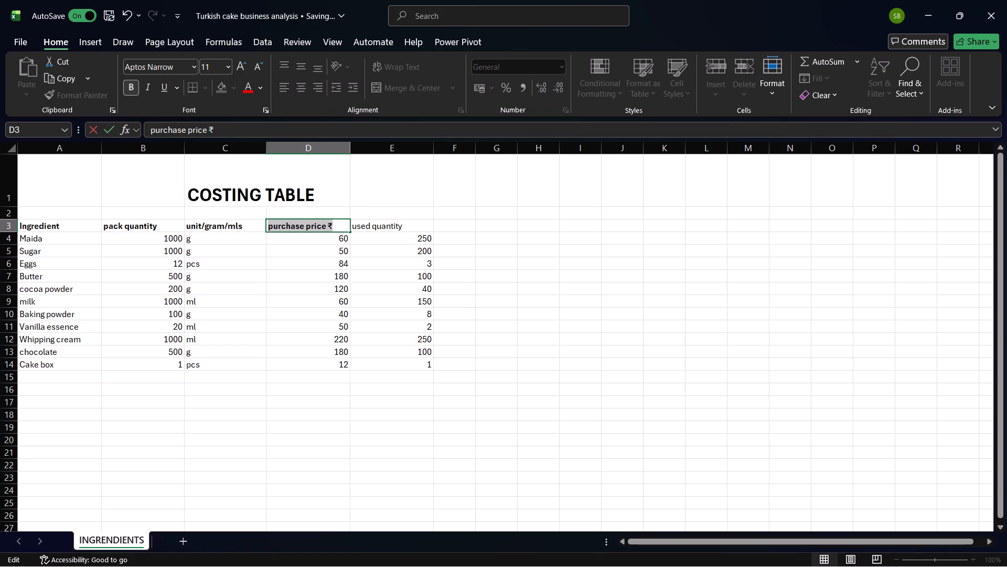
Make the whole "used quantity" column header in E3 bold.
double_click(391, 223)
left_click_drag(403, 225, 345, 228)
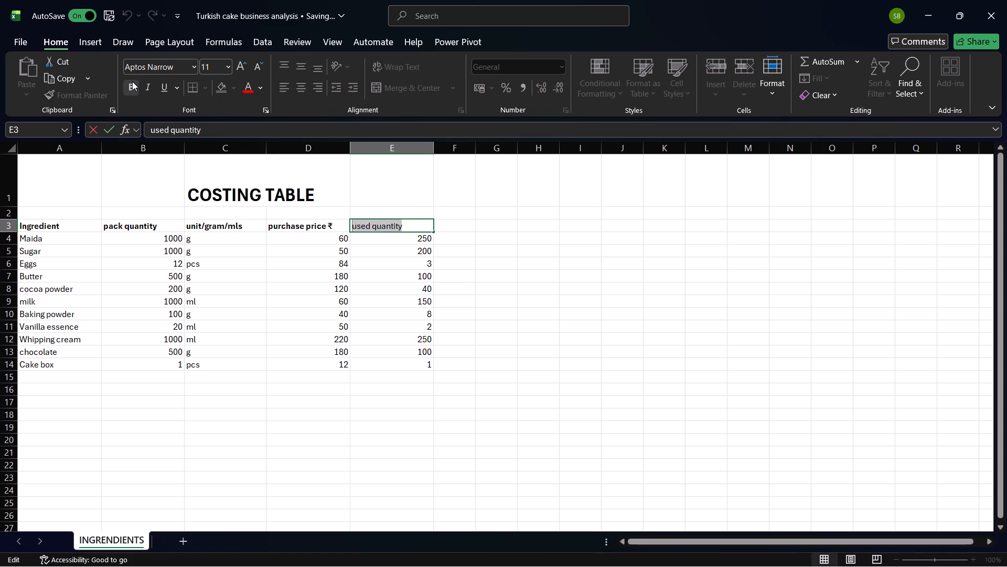
left_click(132, 81)
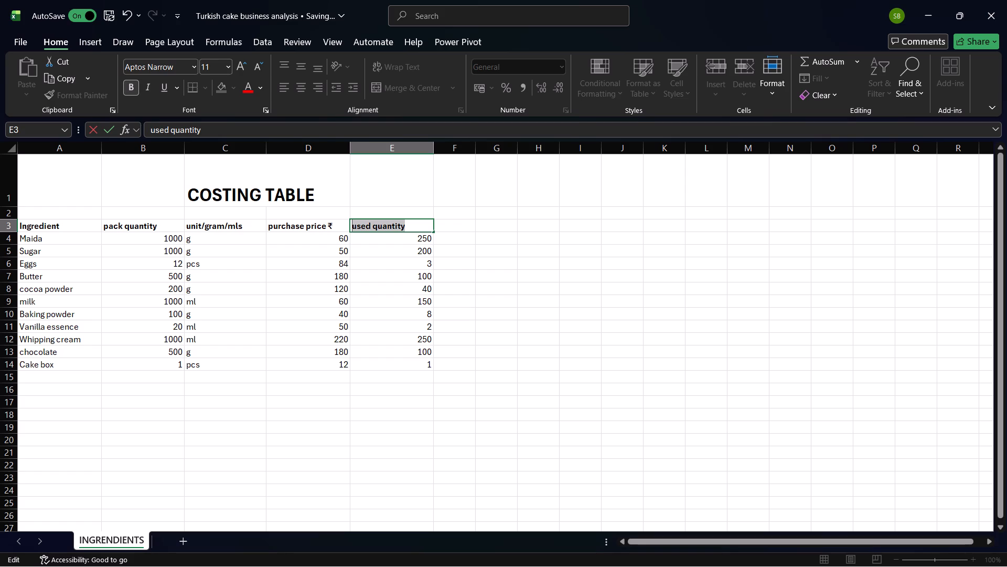
Add a bold "Total cost" column header in F3, beside the "used quantity" header.
left_click(455, 226)
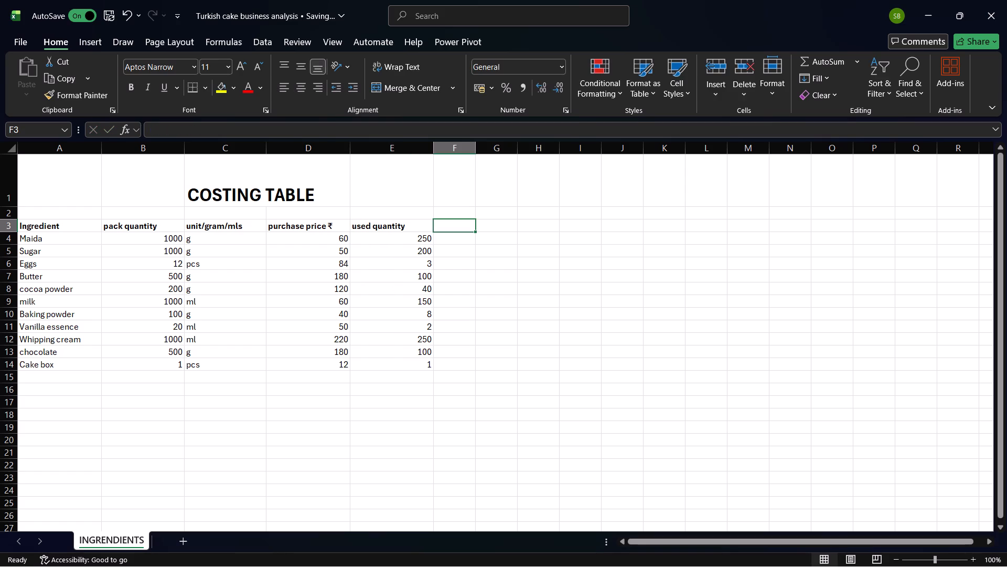
key("t")
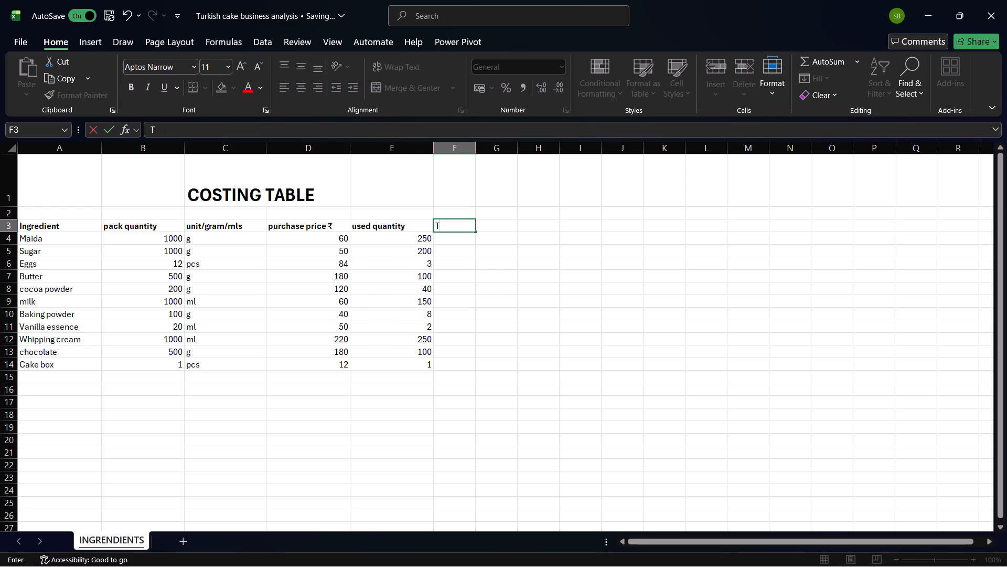
type("otal")
key("space")
type("cost")
left_click_drag(474, 224, 436, 226)
left_click(132, 83)
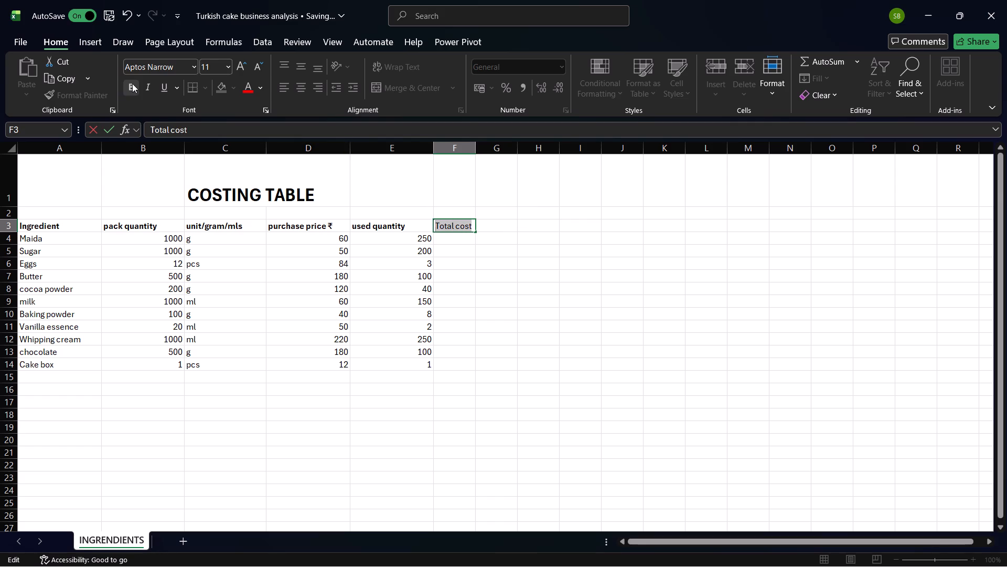
Enter the formula =d4/b4 in F4 to divide Maida's purchase price by its pack quantity.
double_click(451, 239)
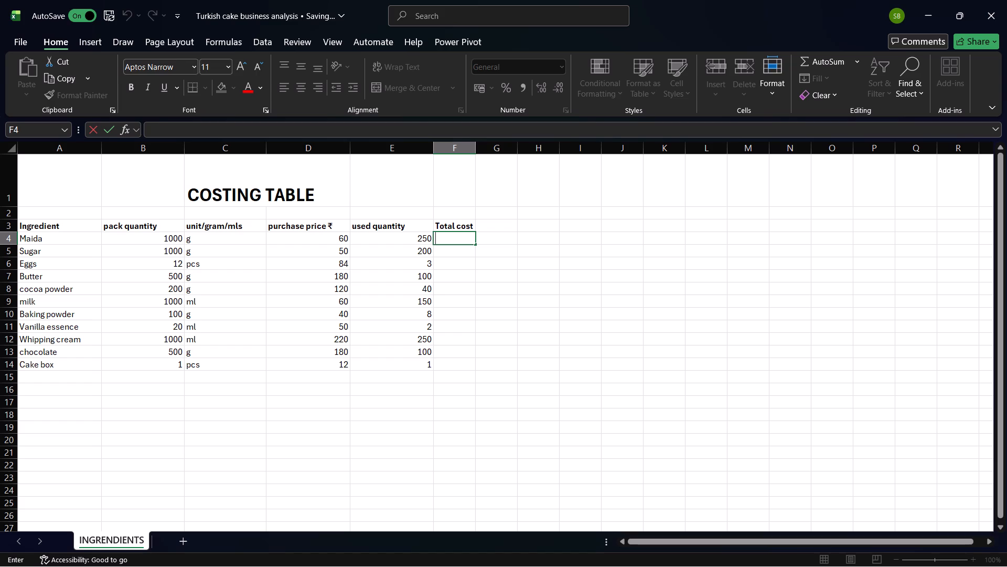
key("equal")
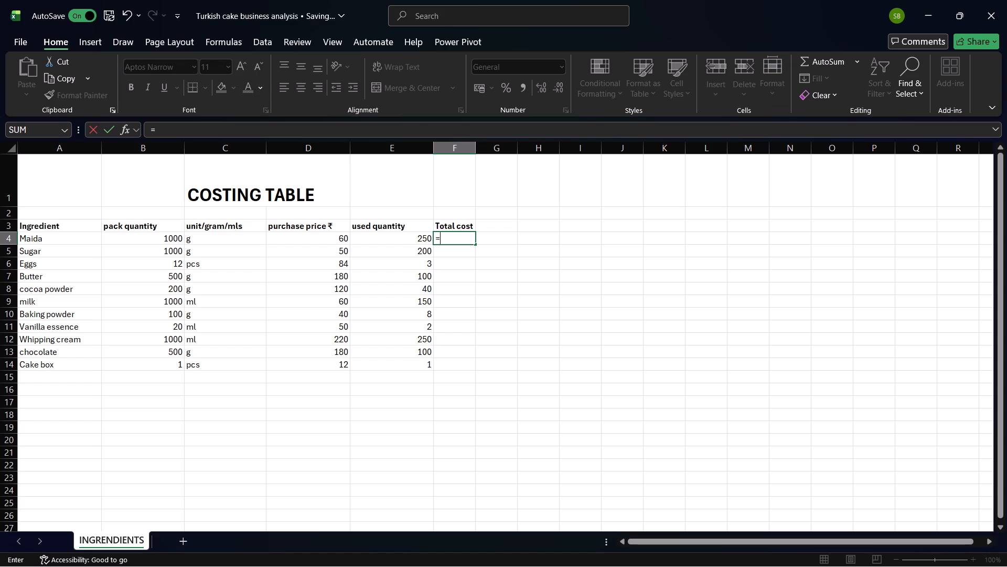
type("d2")
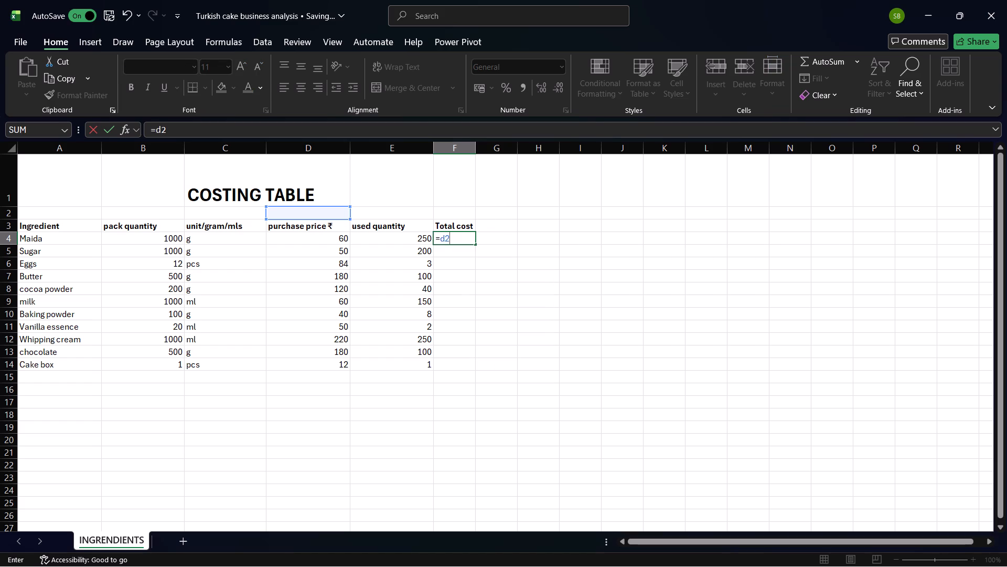
key("BackSpace")
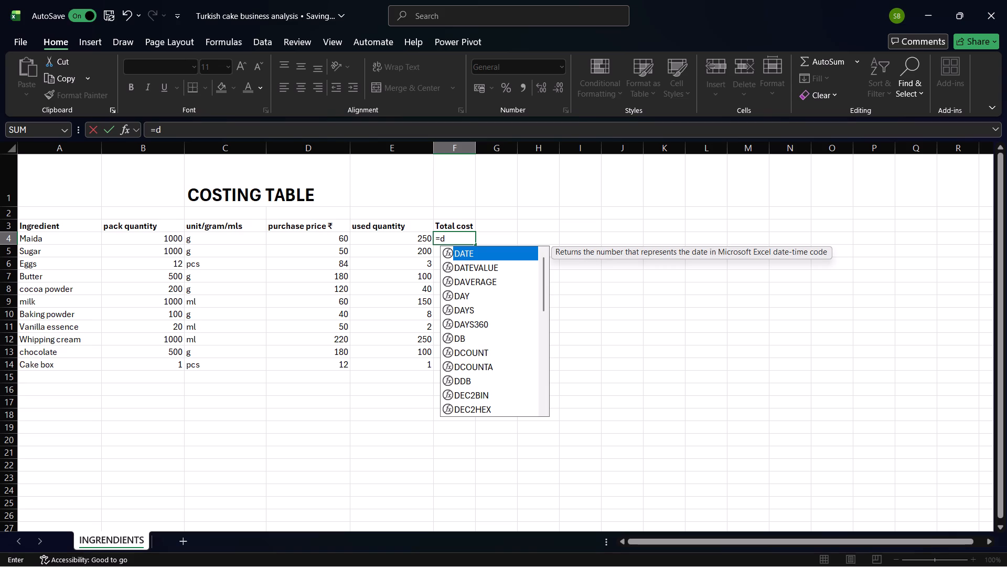
key("4")
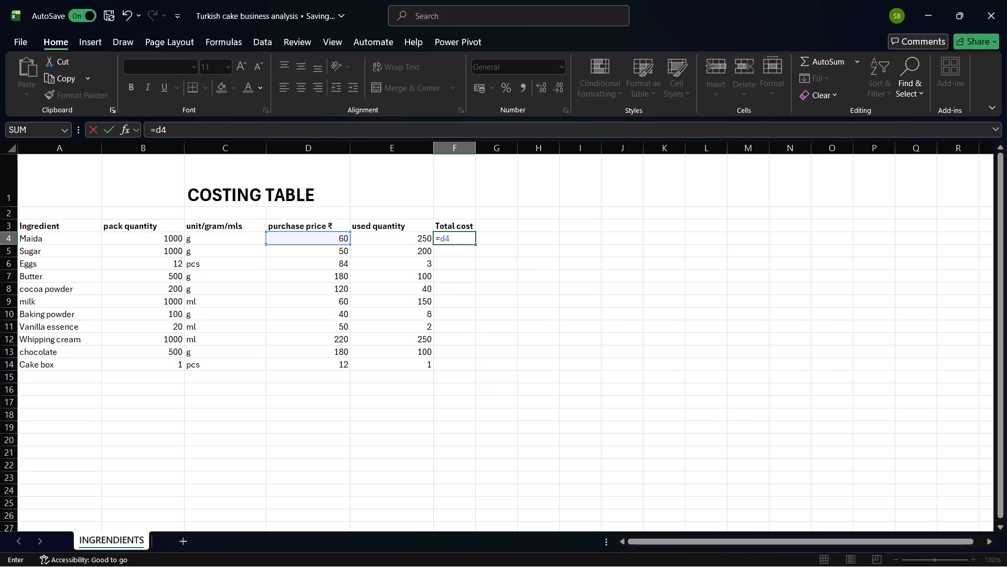
key("slash")
key("b")
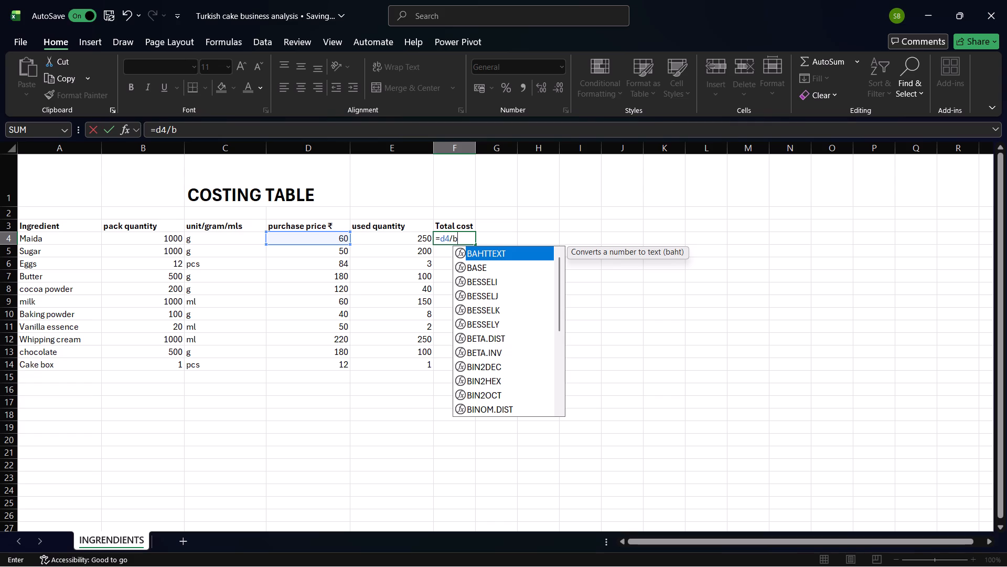
key("4")
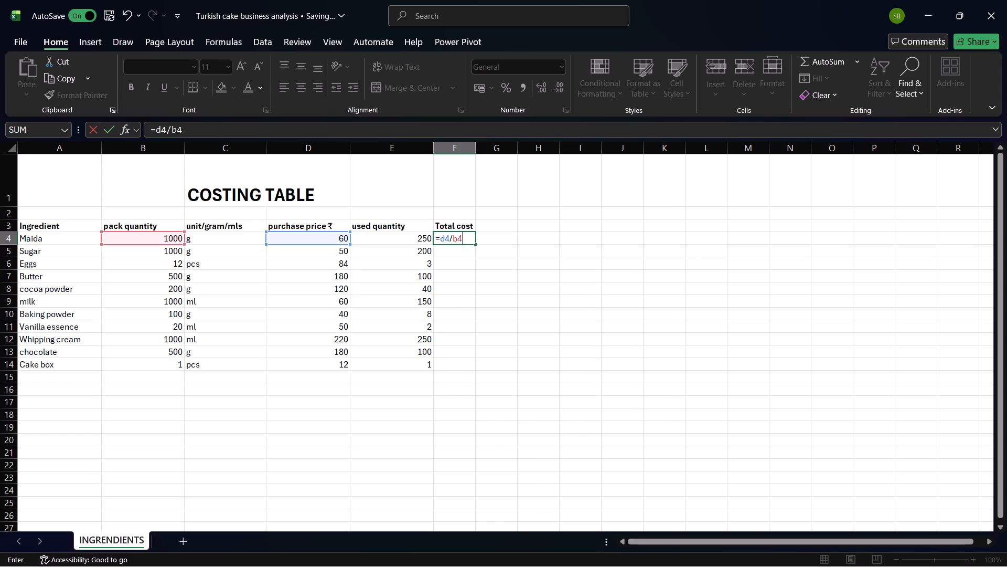
key("Return")
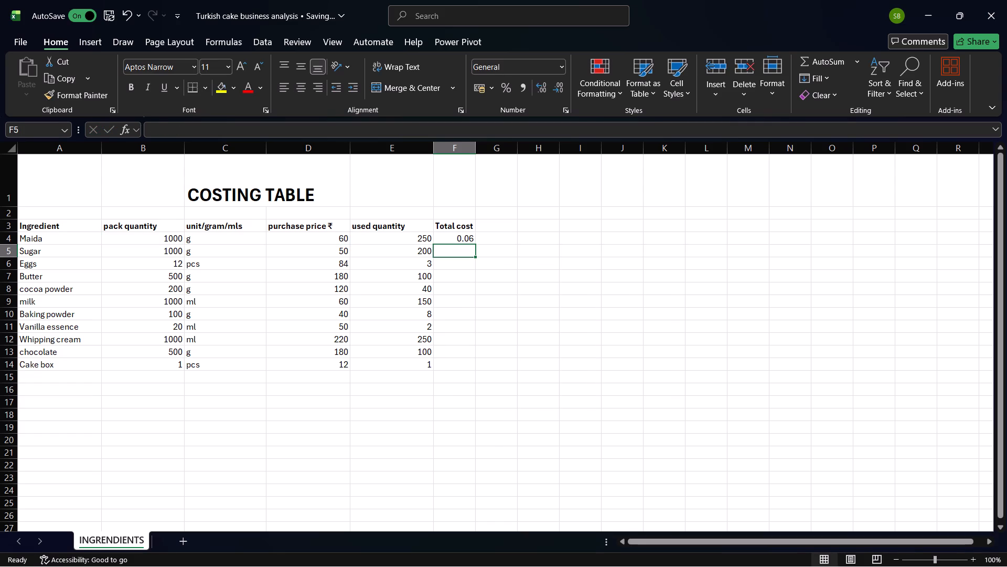
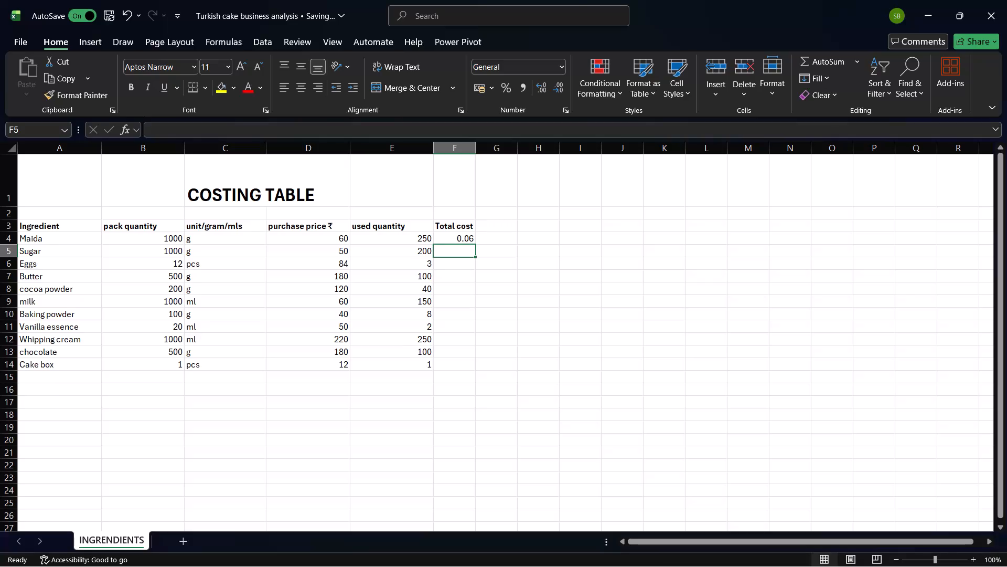
Change the column header in F3 to "Unit cost".
double_click(464, 225)
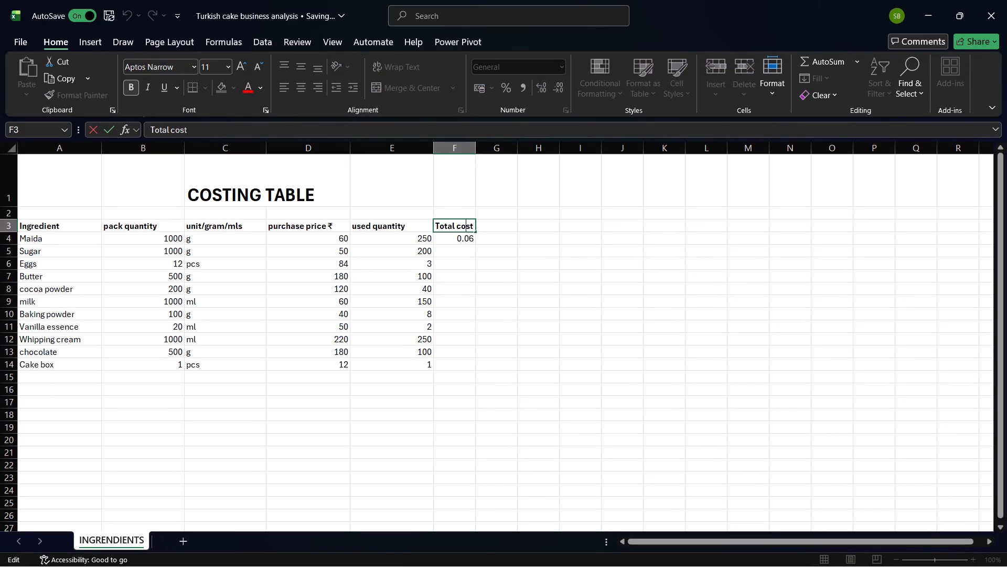
left_click(455, 226)
key("BackSpace")
key("BackSpace")
key("BackSpace")
key("BackSpace")
key("BackSpace")
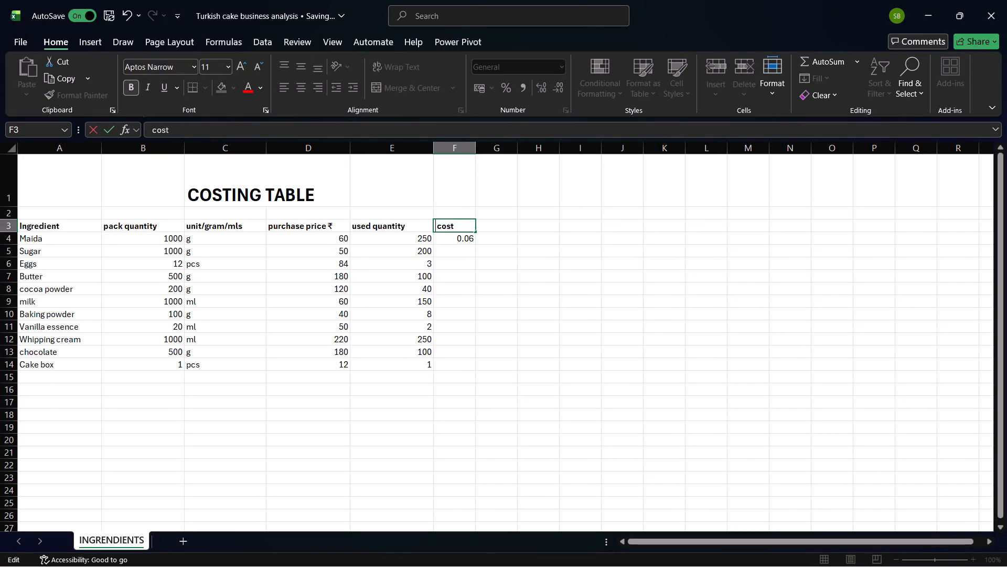
key("u")
type("nit")
Add a bold "Total cost" column header in G3, beside the "Unit cost" header.
left_click(491, 226)
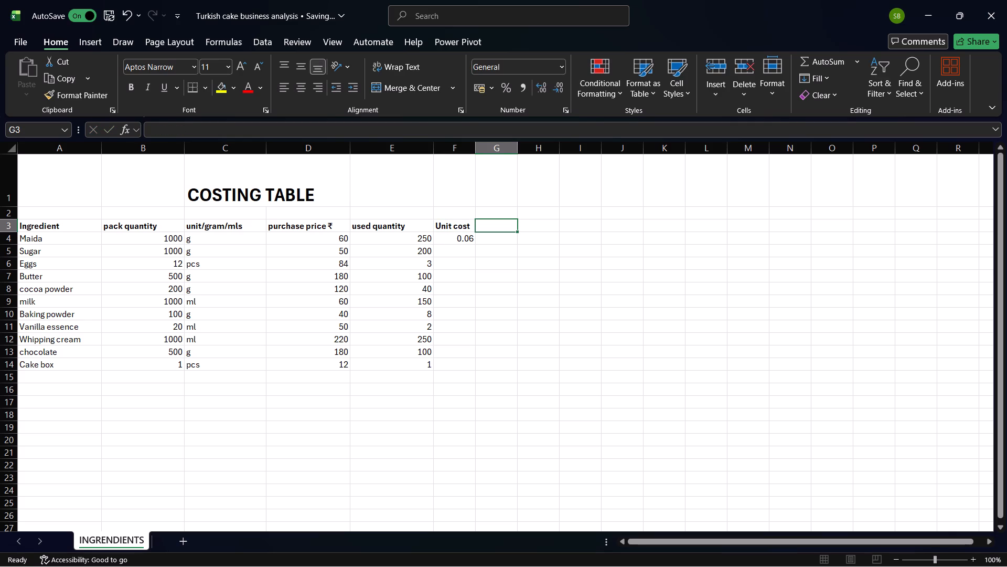
key("r")
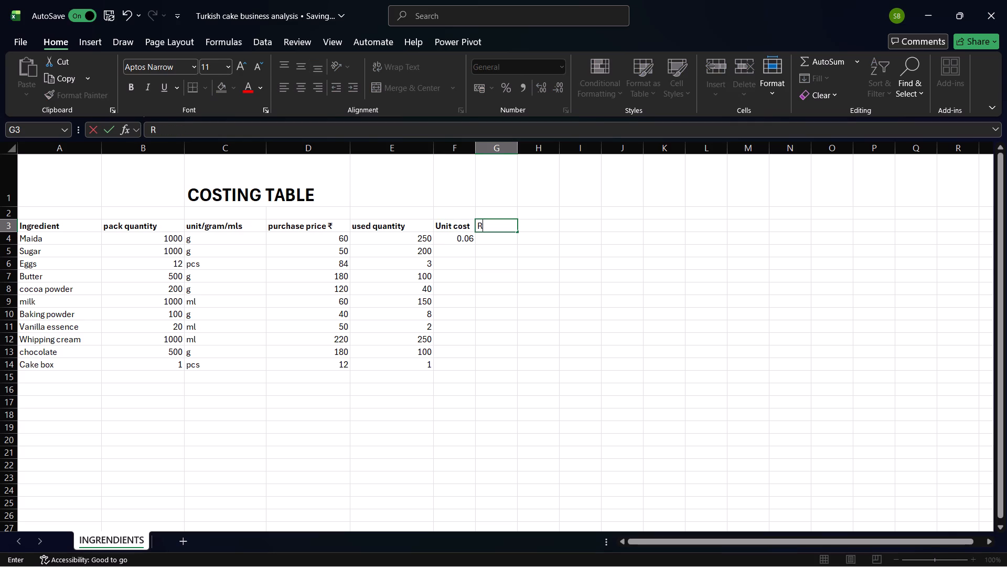
key("BackSpace")
key("t")
type("otal cost")
left_click_drag(510, 224, 485, 226)
left_click_drag(485, 226, 475, 226)
left_click(483, 205)
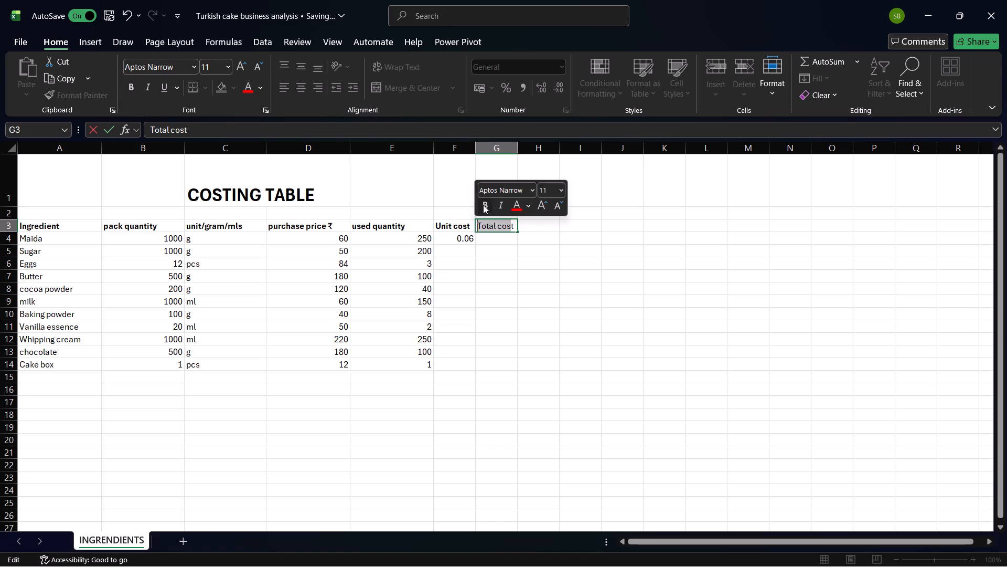
Enter the formula =f4*e4 in G4 to multiply Maida's unit cost by its used quantity.
left_click(488, 240)
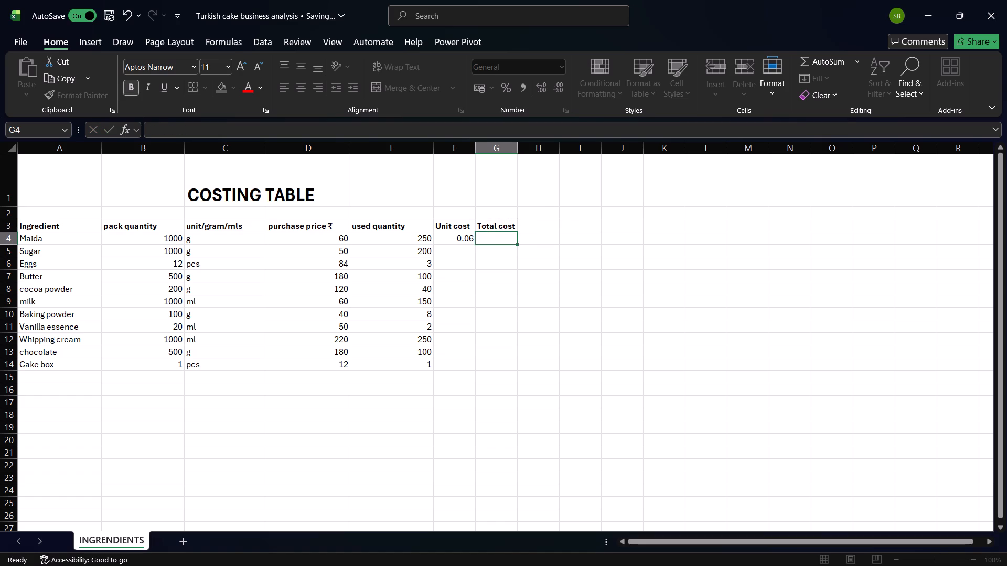
key("equal")
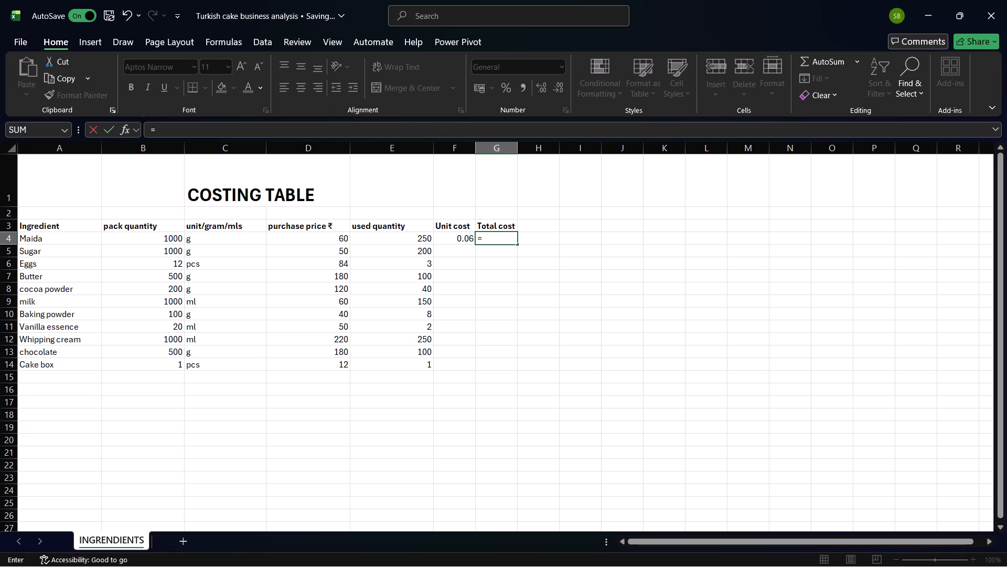
key("f")
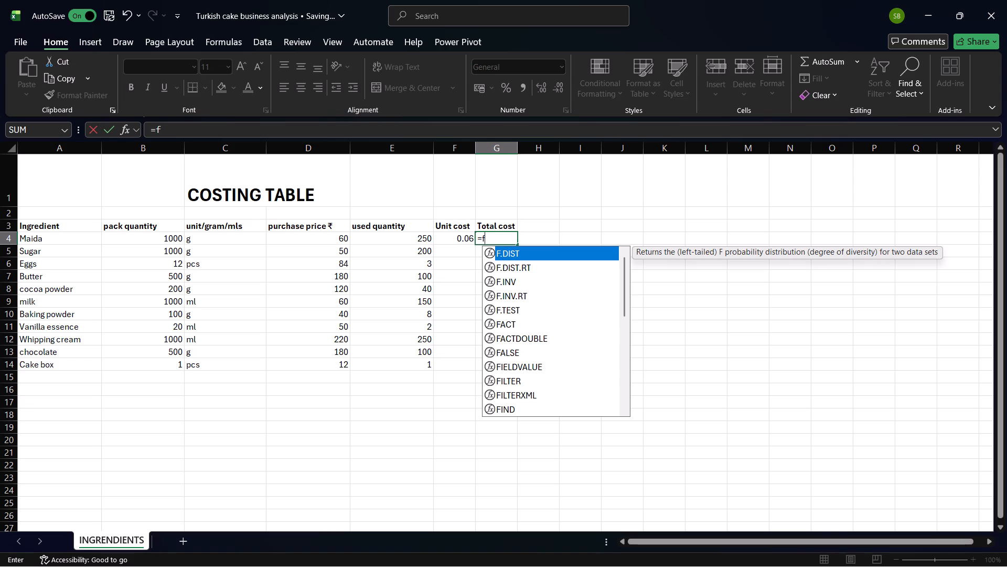
key("4")
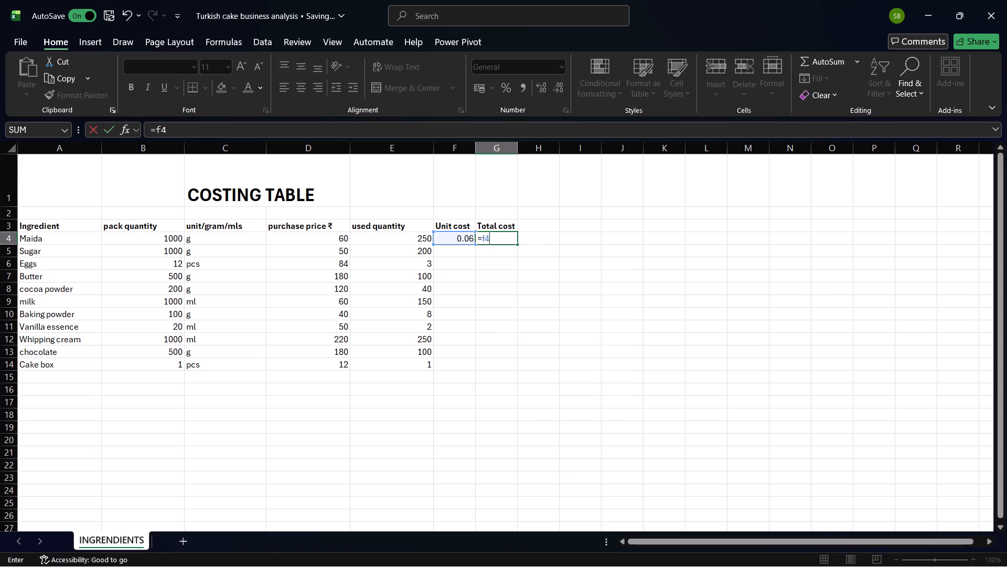
key("shift+asterisk")
key("e")
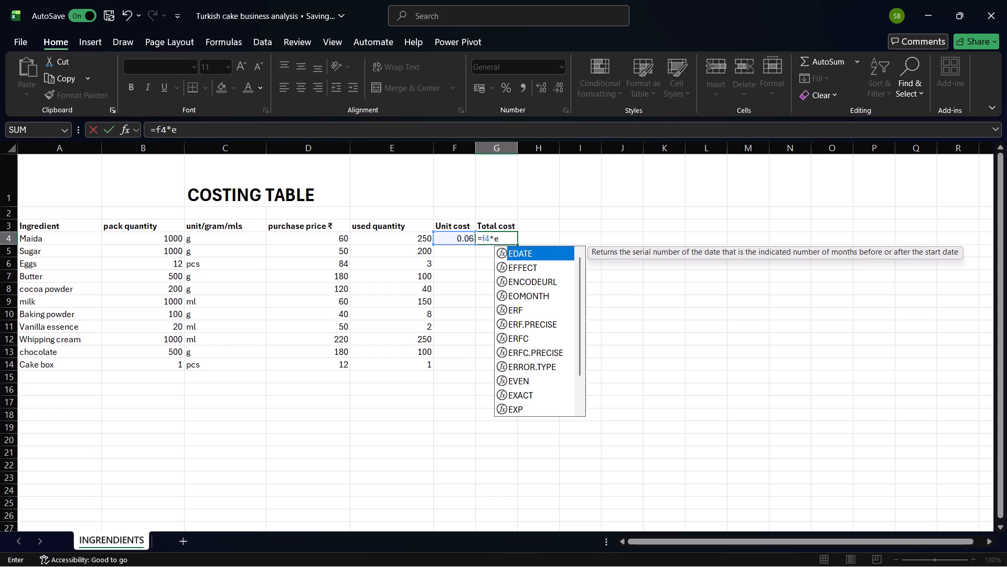
key("4")
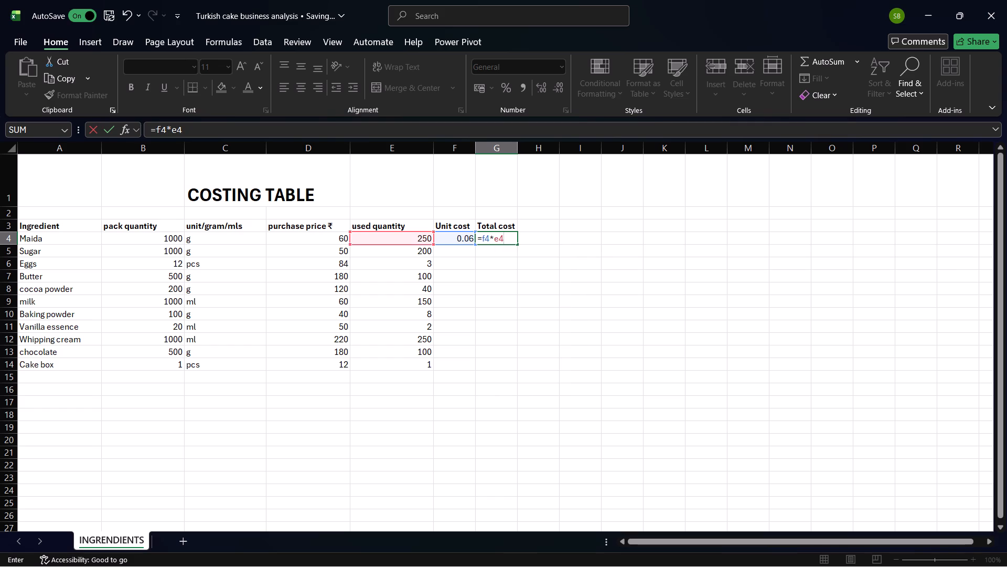
key("Return")
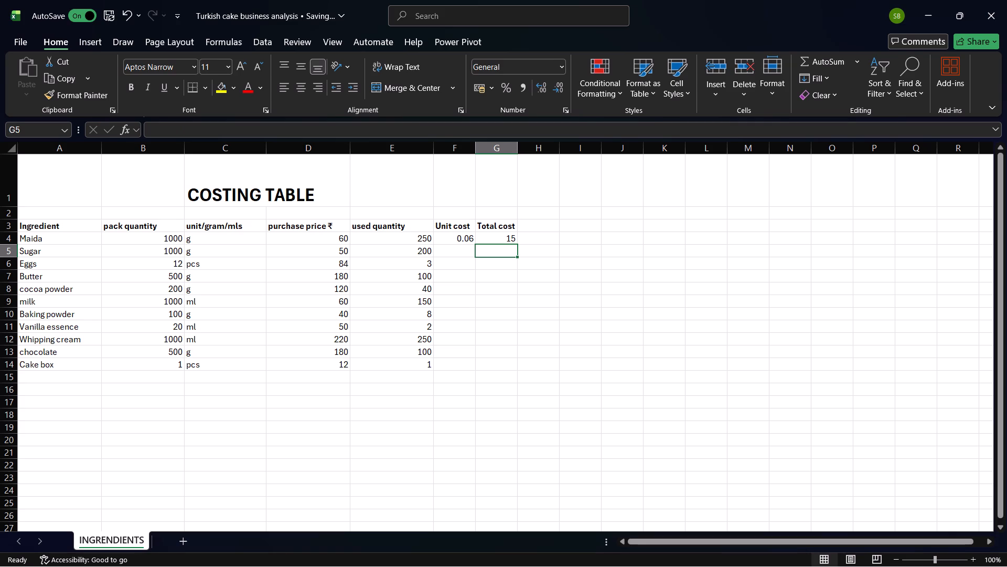
Fill the unit cost formula from F4 down to F14 for all remaining ingredients.
key("Up")
left_click(467, 235)
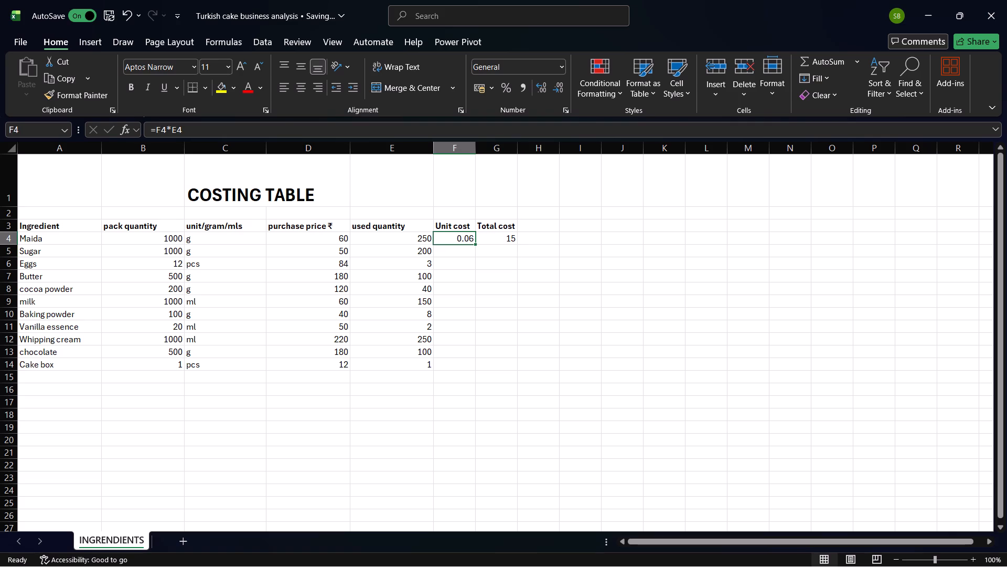
left_click_drag(474, 243, 474, 247)
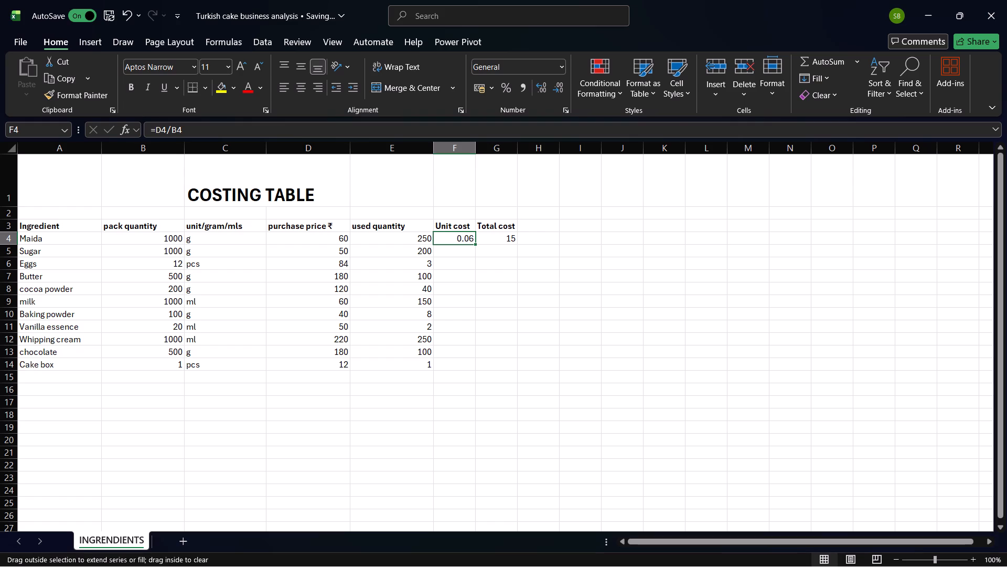
left_click_drag(474, 247, 479, 374)
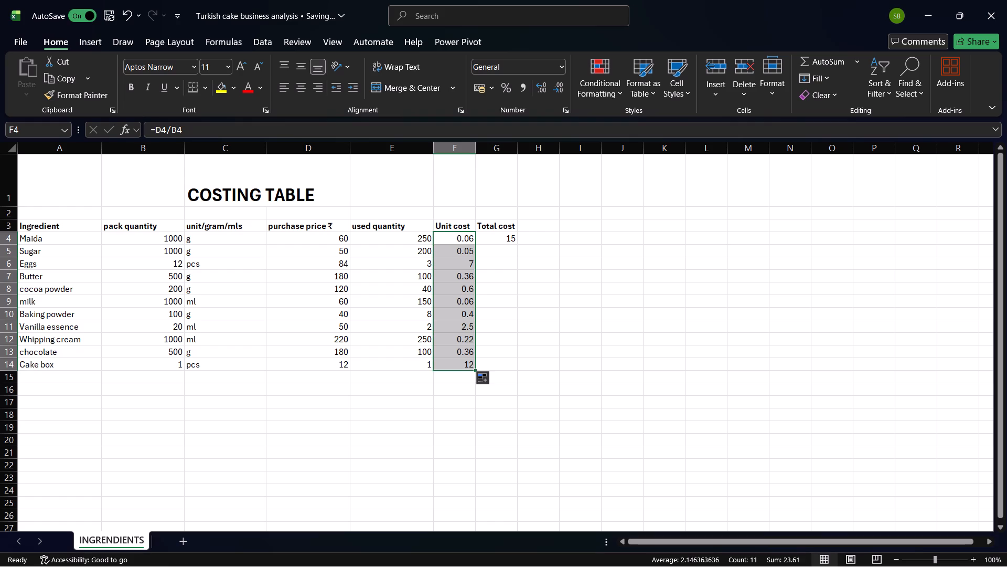
Fill the total cost formula from G4 down to G14 for all remaining ingredients.
left_click(501, 239)
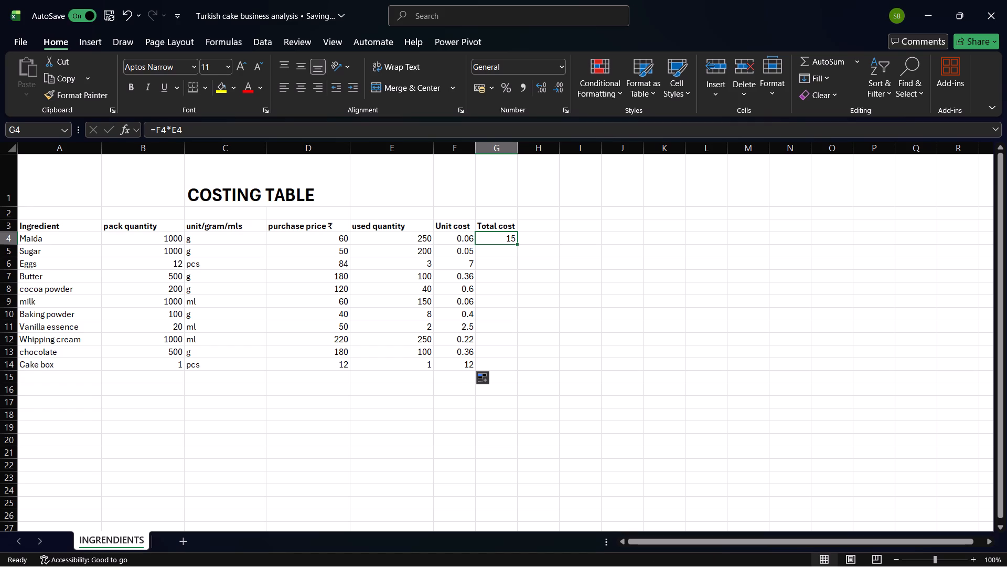
left_click_drag(516, 244, 522, 373)
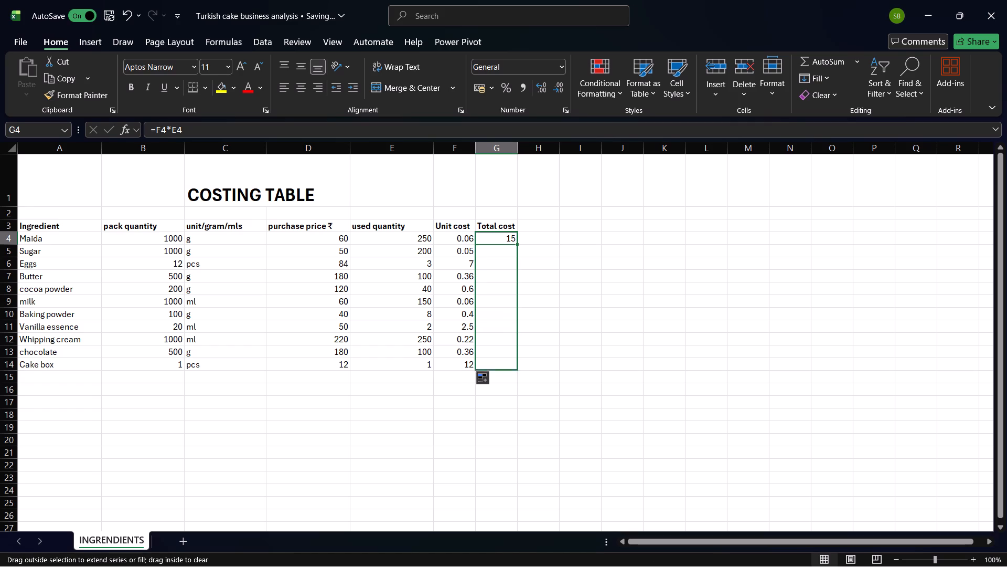
left_click_drag(522, 373, 522, 366)
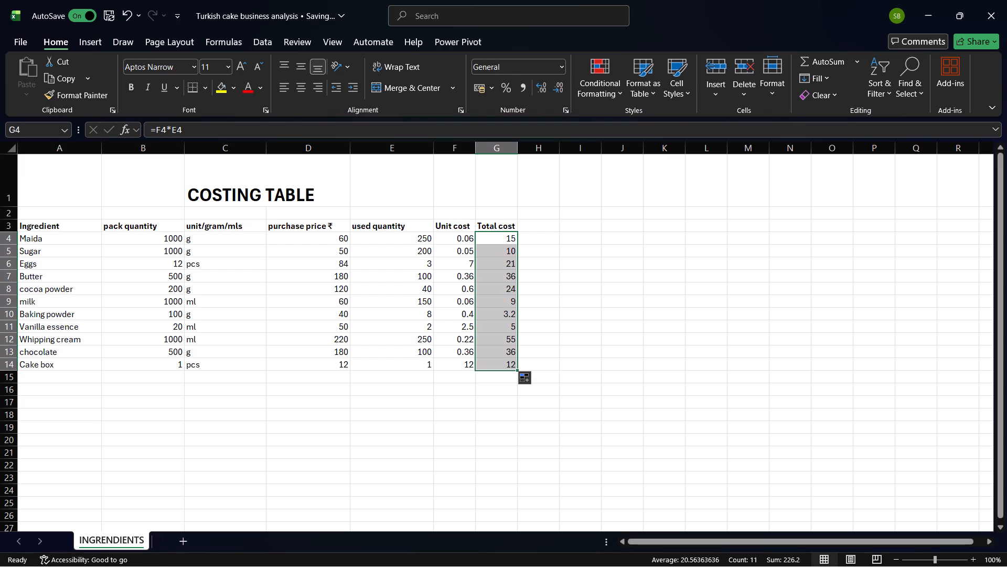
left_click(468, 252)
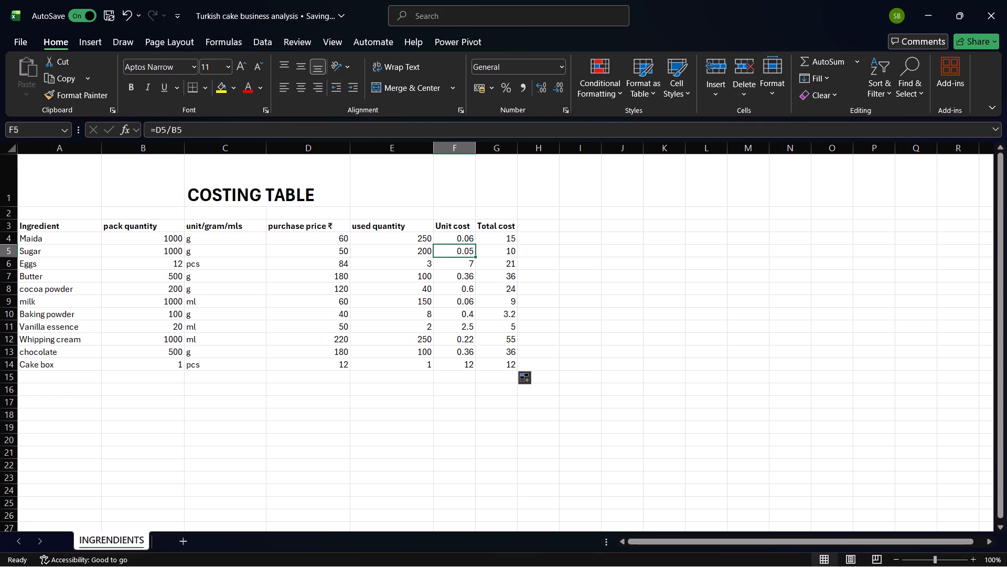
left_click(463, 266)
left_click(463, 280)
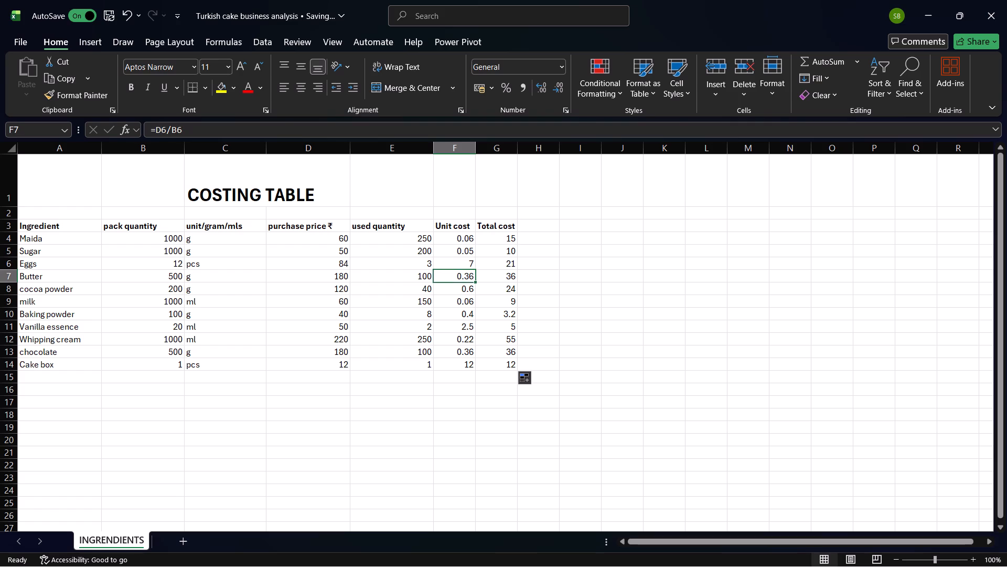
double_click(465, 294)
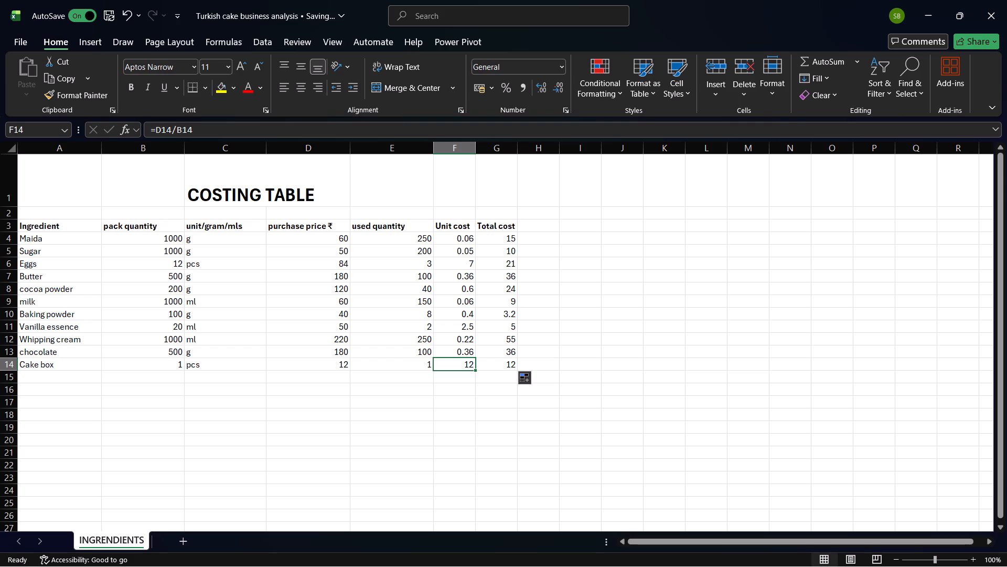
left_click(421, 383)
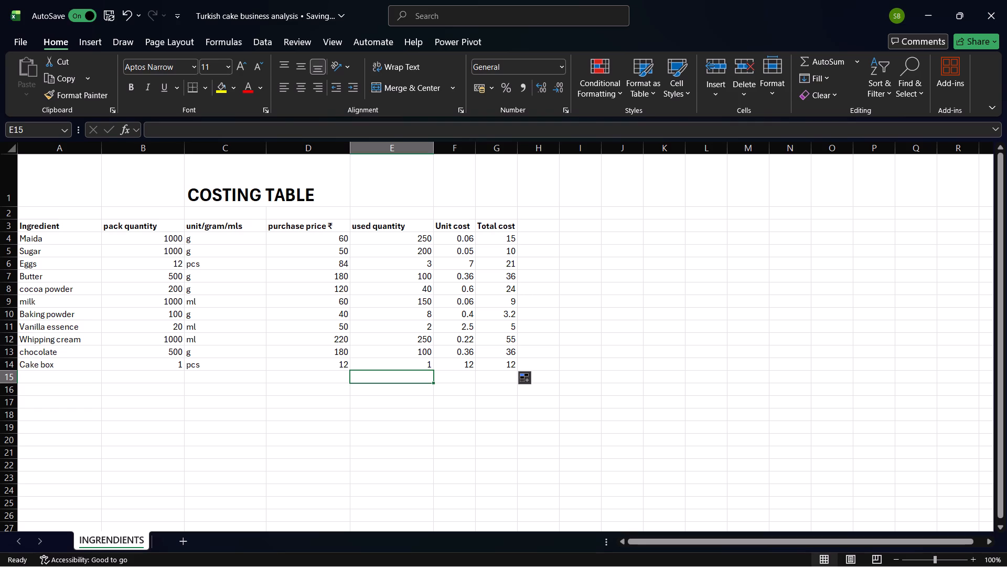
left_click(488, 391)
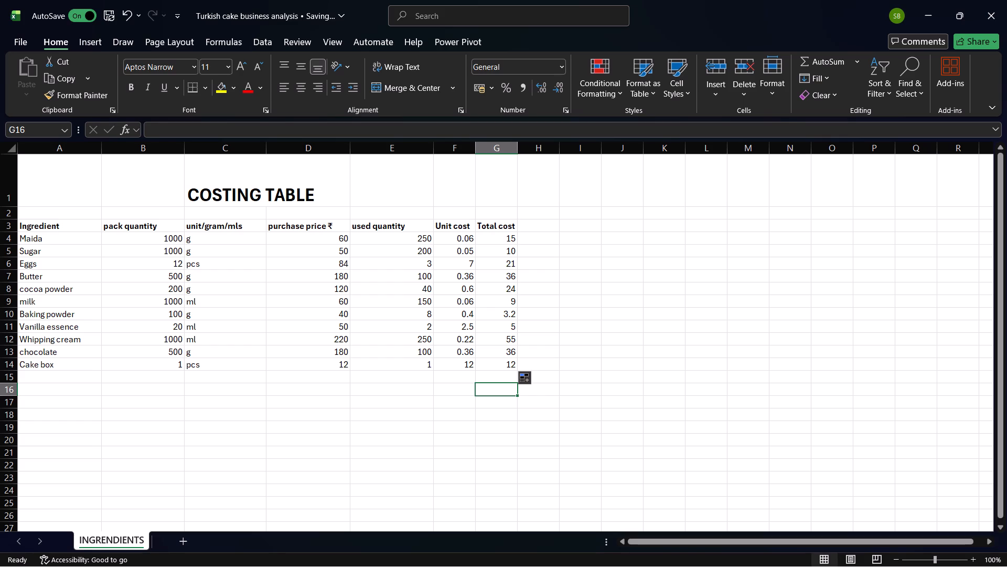
Enter the label "total ingredient and packaging cost" in E16, below the costing table.
left_click(415, 392)
type("total")
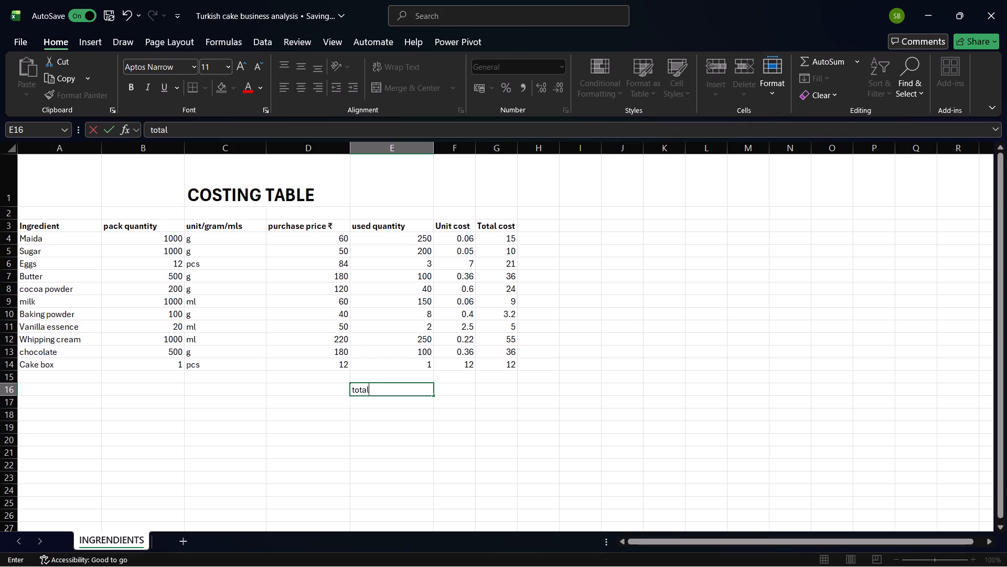
key("space")
type("in")
type("gre")
type("die")
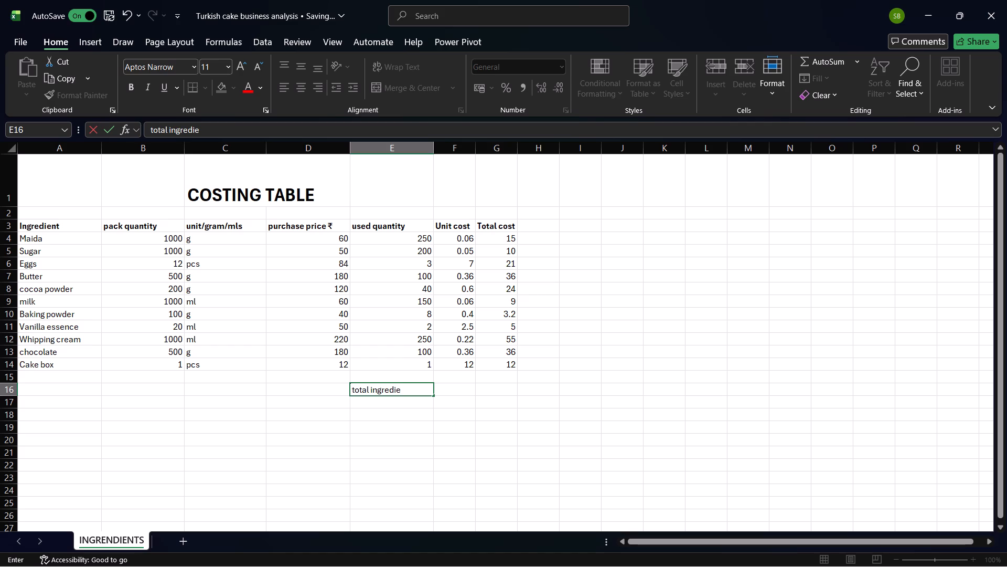
type("nt and pac")
type("kagi")
type("ng")
key("space")
type("cost")
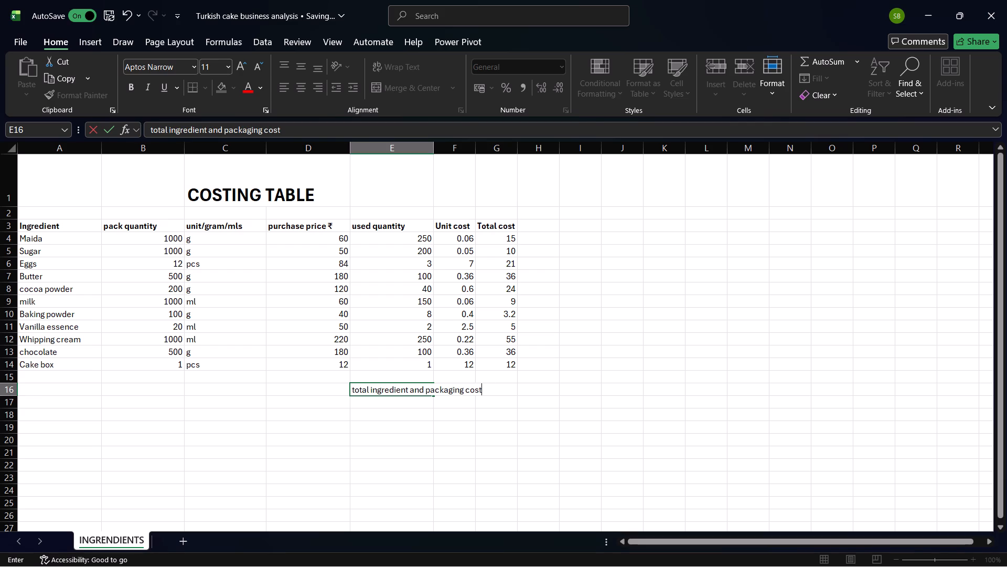
Enter the formula =sum(g4:g14) in G16 to total the ingredient and packaging costs.
left_click(507, 391)
double_click(507, 391)
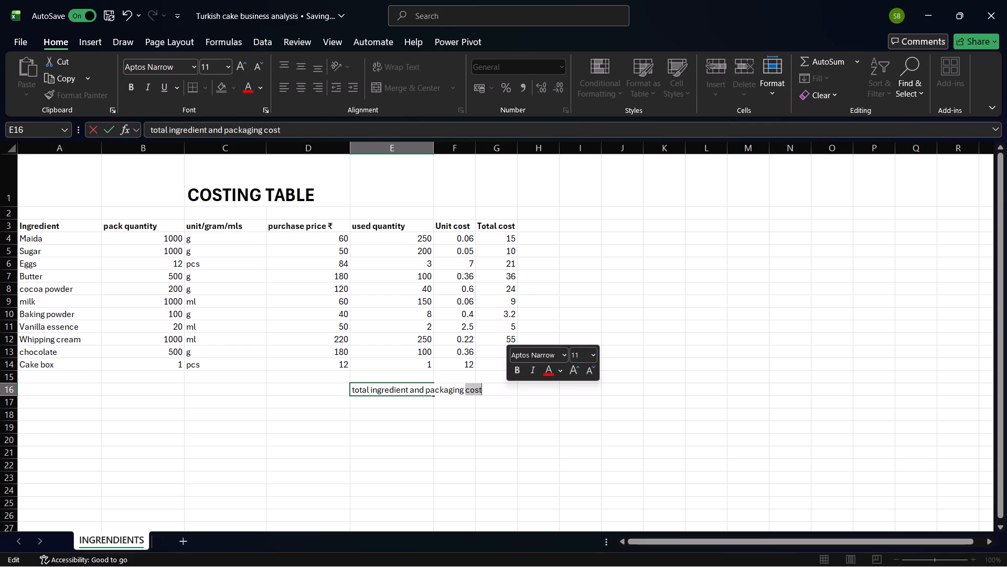
key("Right")
key("Right")
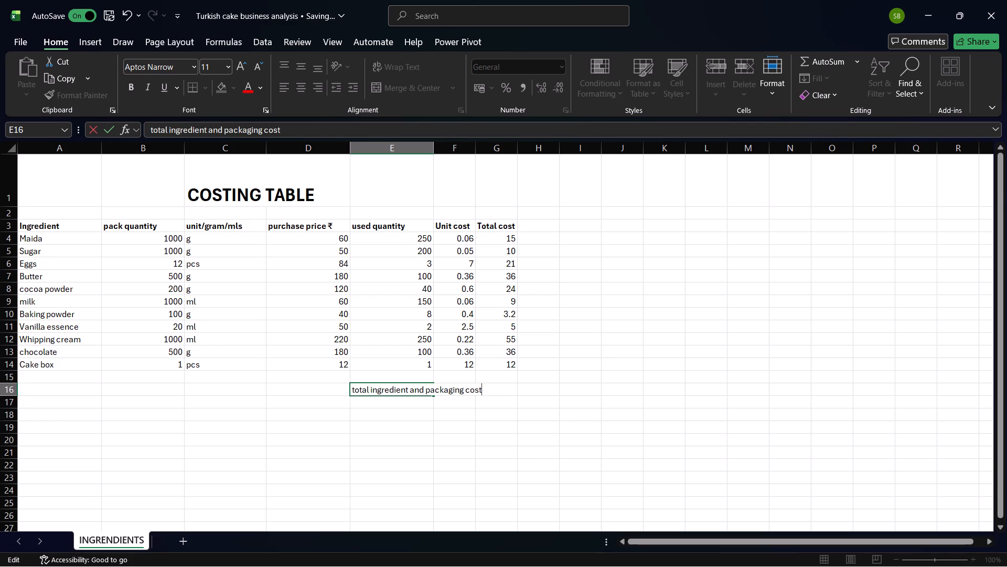
double_click(533, 388)
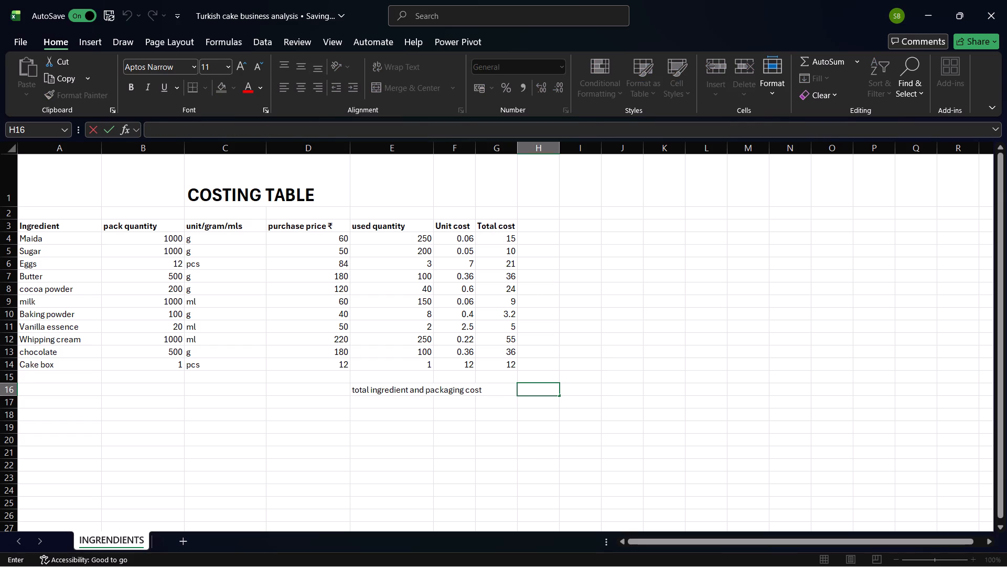
left_click(506, 387)
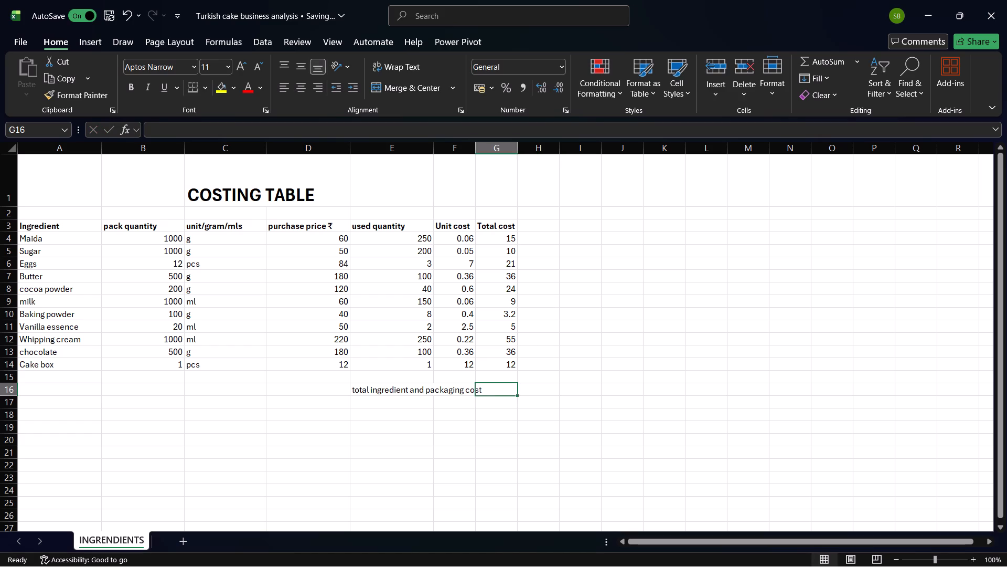
key("equal")
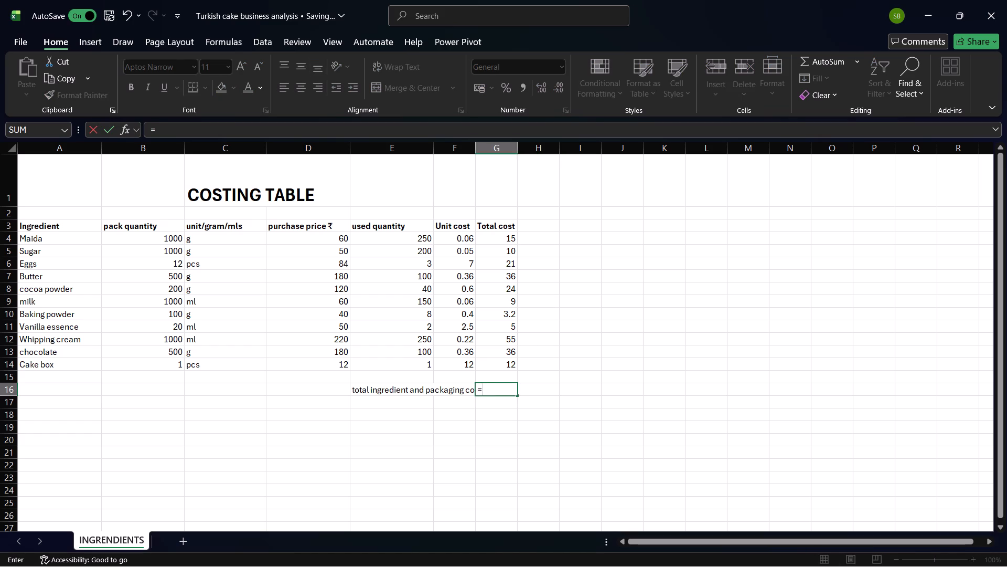
type("sum")
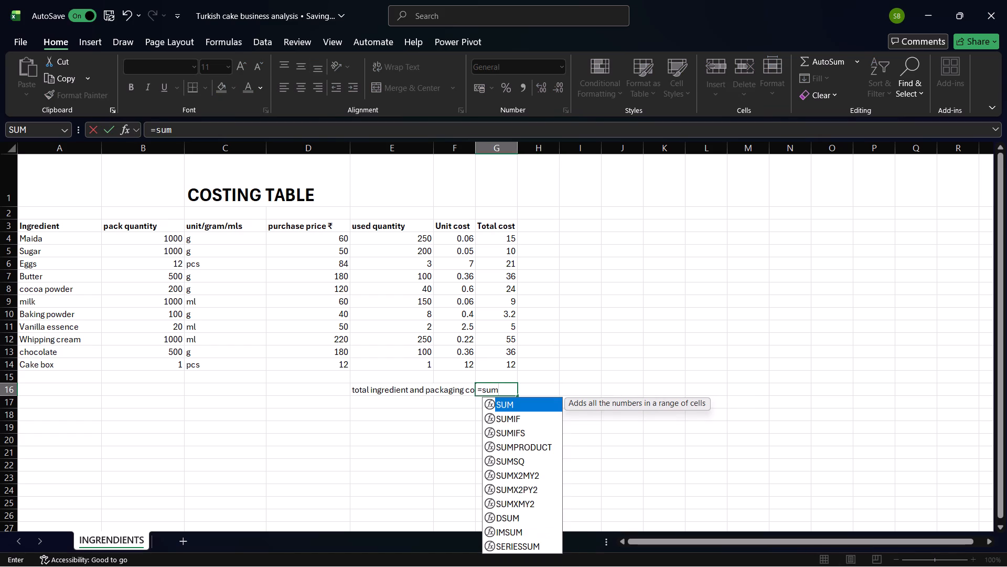
key("shift+parenleft")
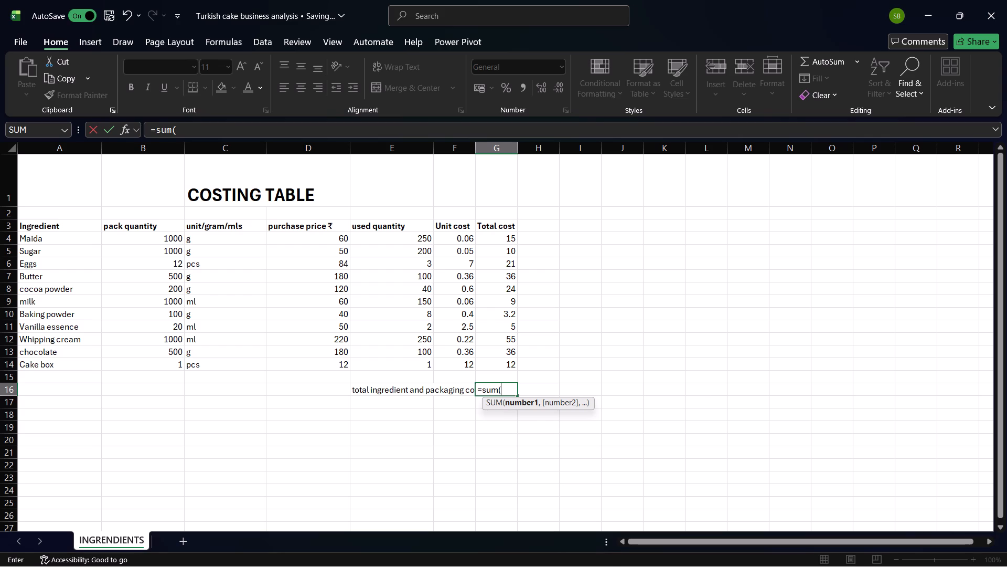
type("g4")
key("shift+colon")
key("g")
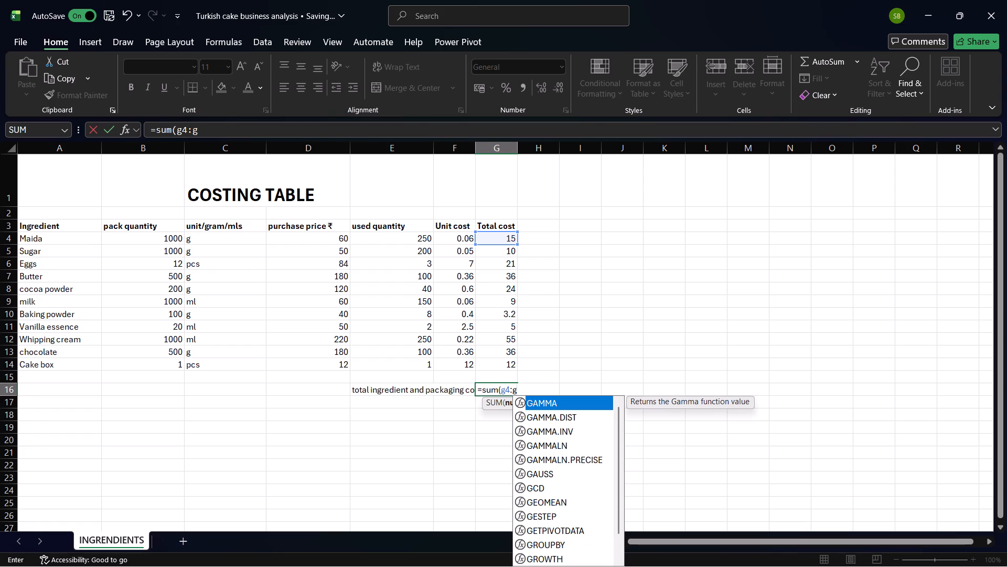
type("14")
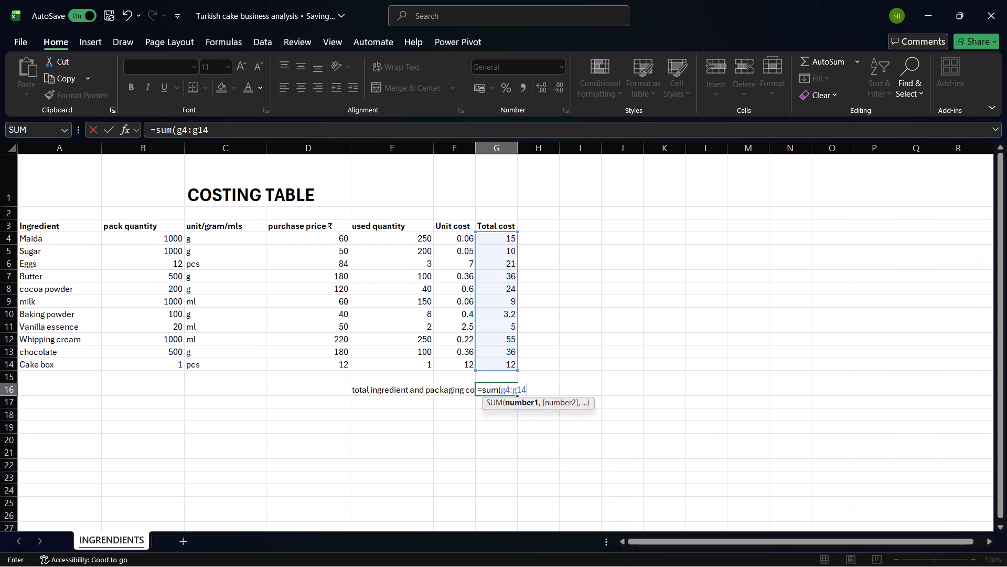
key("shift+parenright")
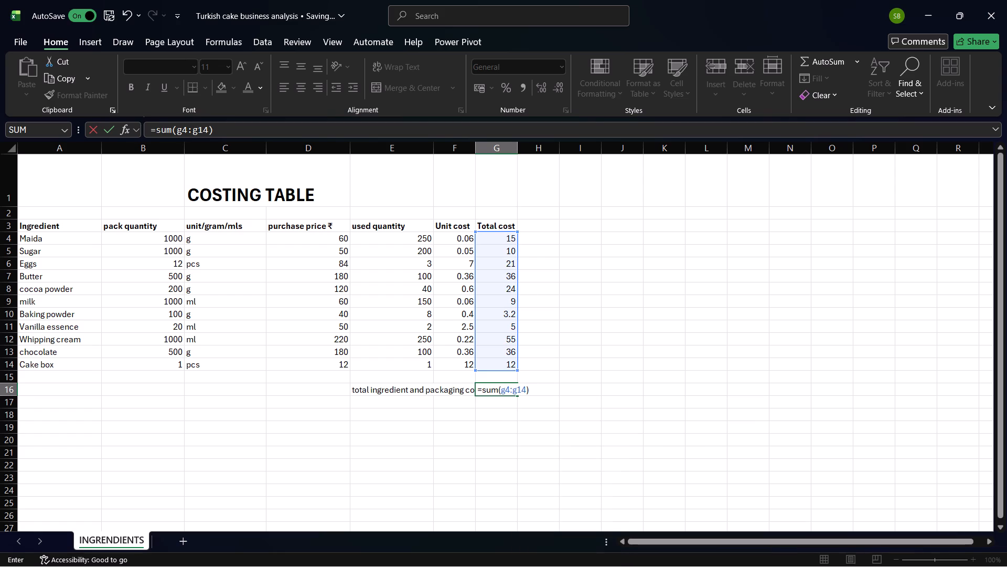
key("Return")
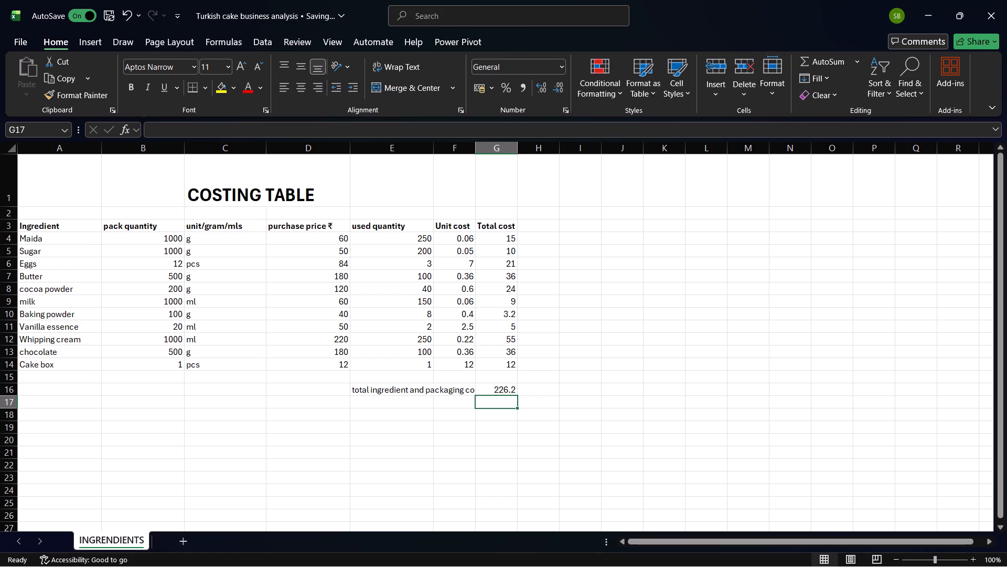
Apply All Borders to the costing table range A1:G17.
left_click_drag(36, 173, 302, 347)
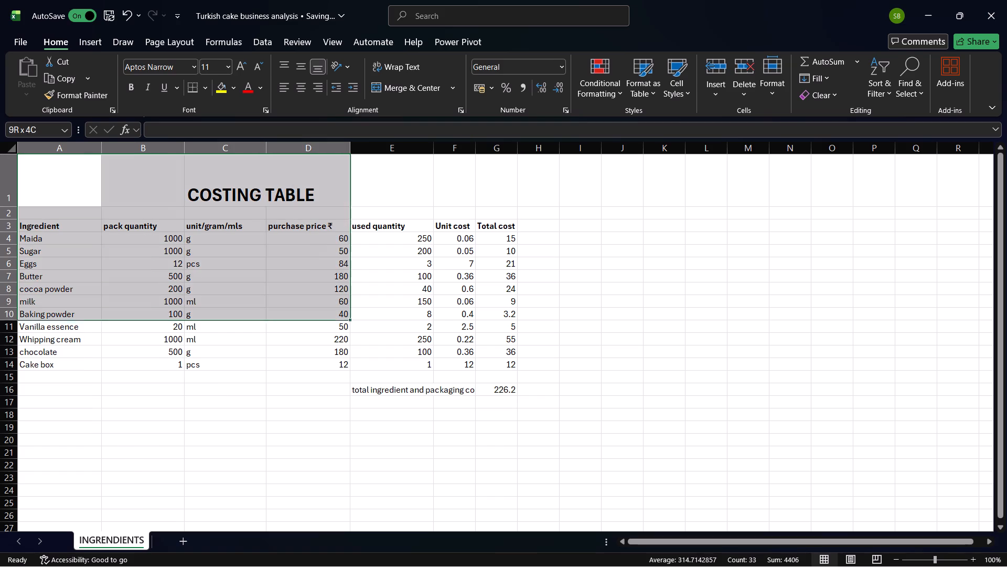
left_click_drag(302, 347, 509, 398)
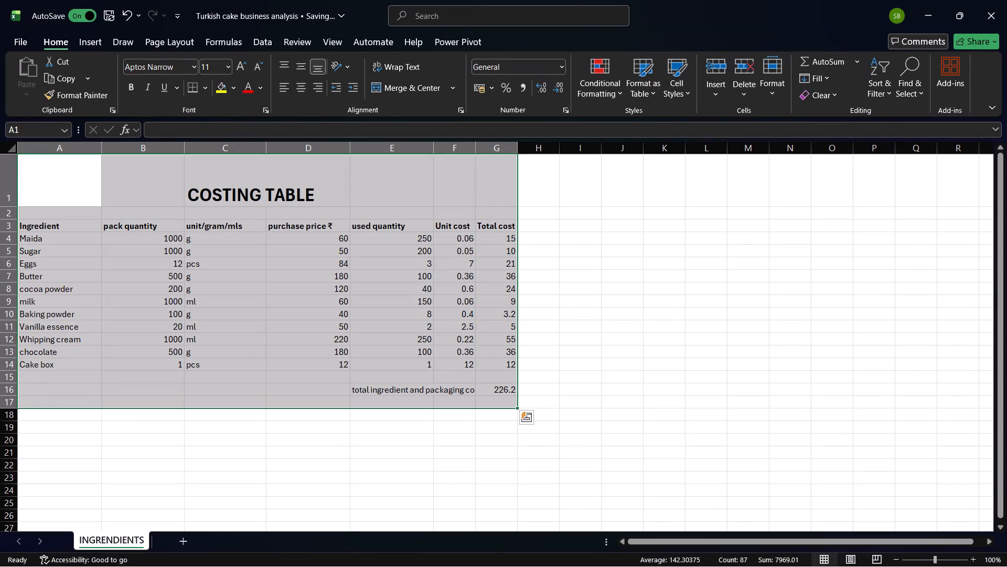
left_click(205, 84)
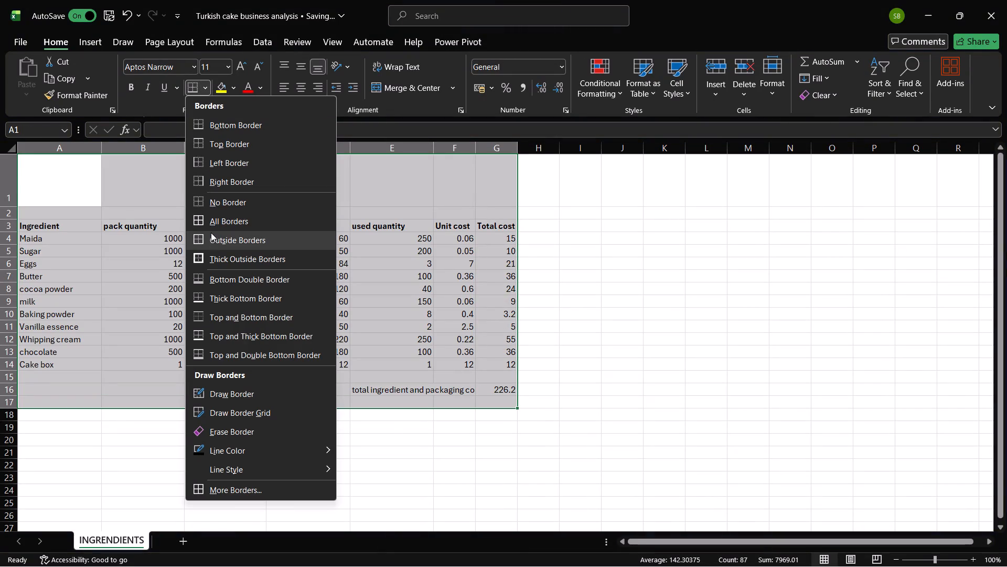
left_click(212, 222)
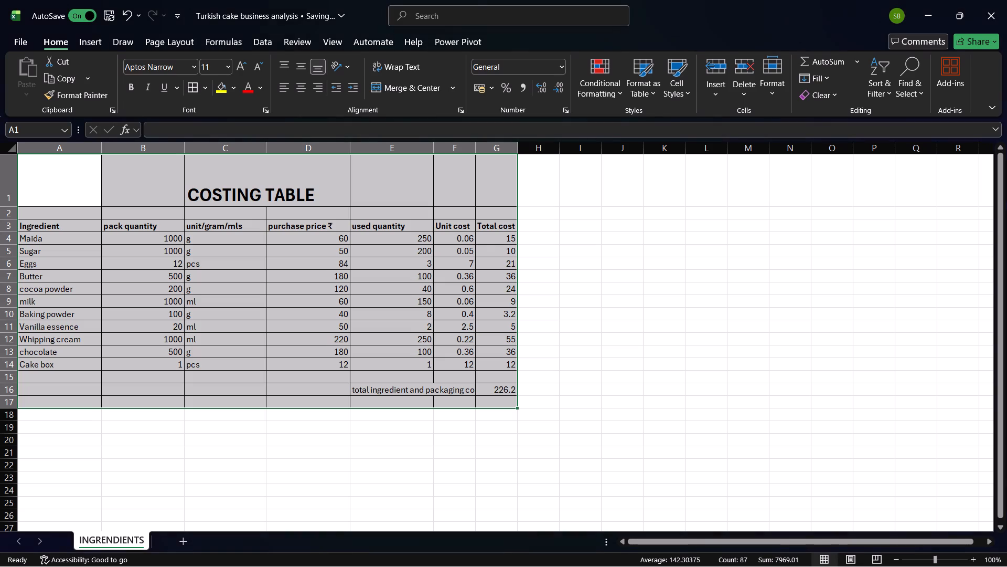
left_click(280, 426)
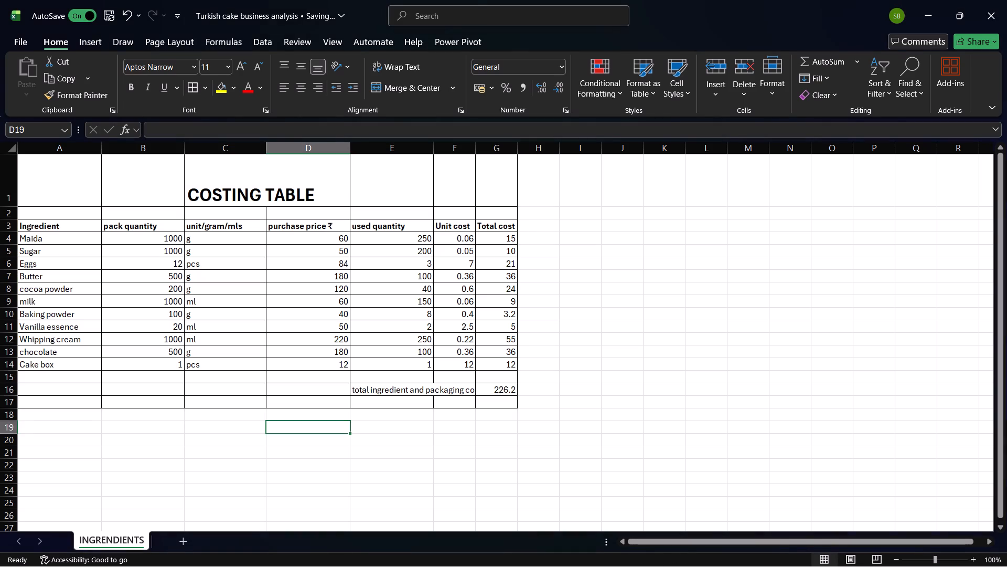
Widen columns E, F and G so the total cost label fits fully across E16 and F16.
left_click(450, 390)
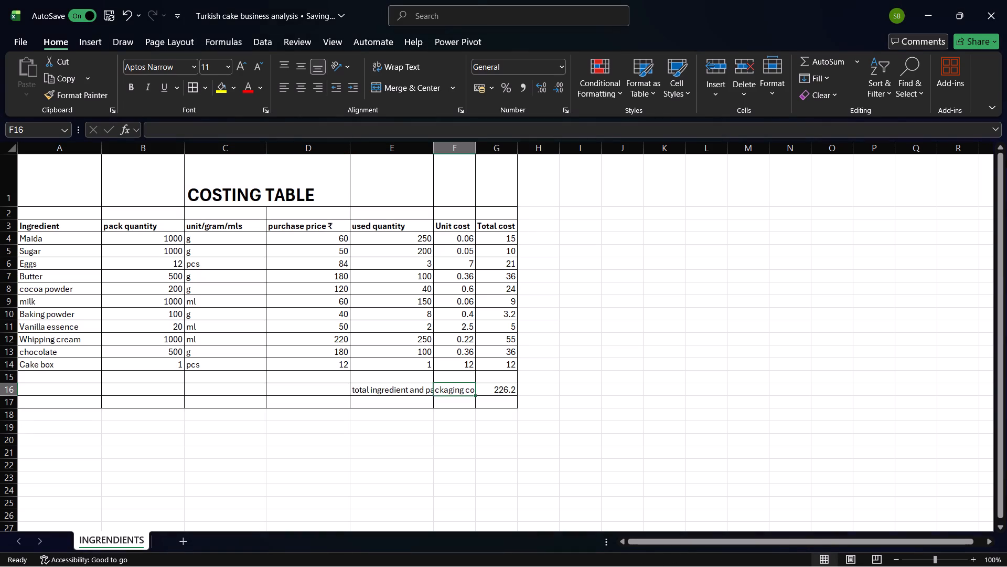
left_click_drag(475, 148, 489, 148)
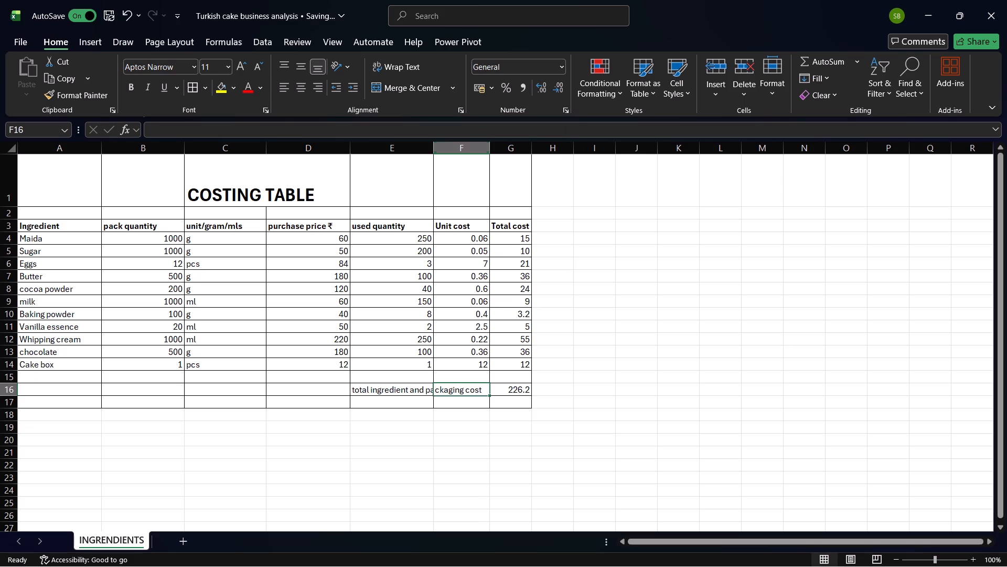
left_click_drag(434, 151, 479, 154)
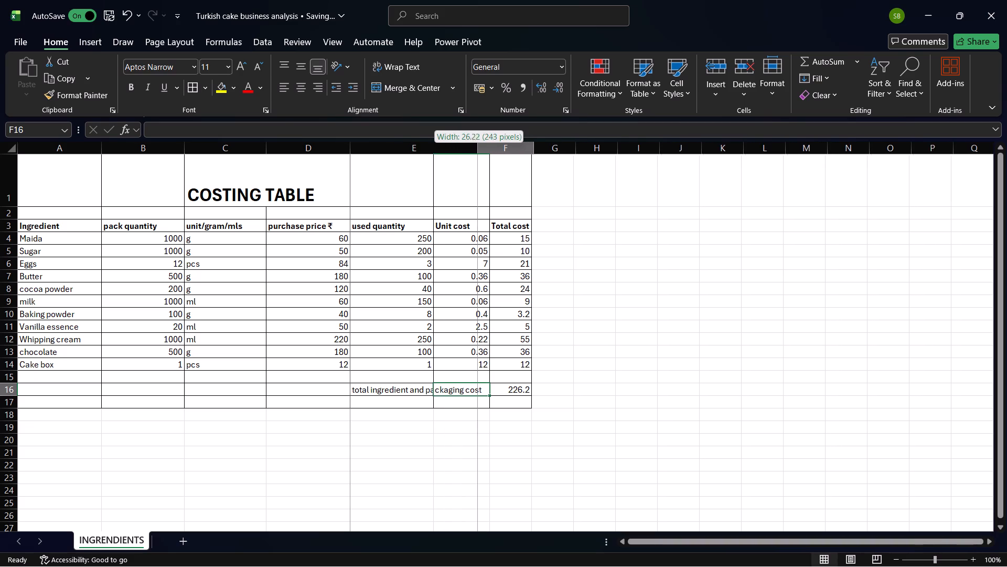
left_click_drag(479, 154, 453, 155)
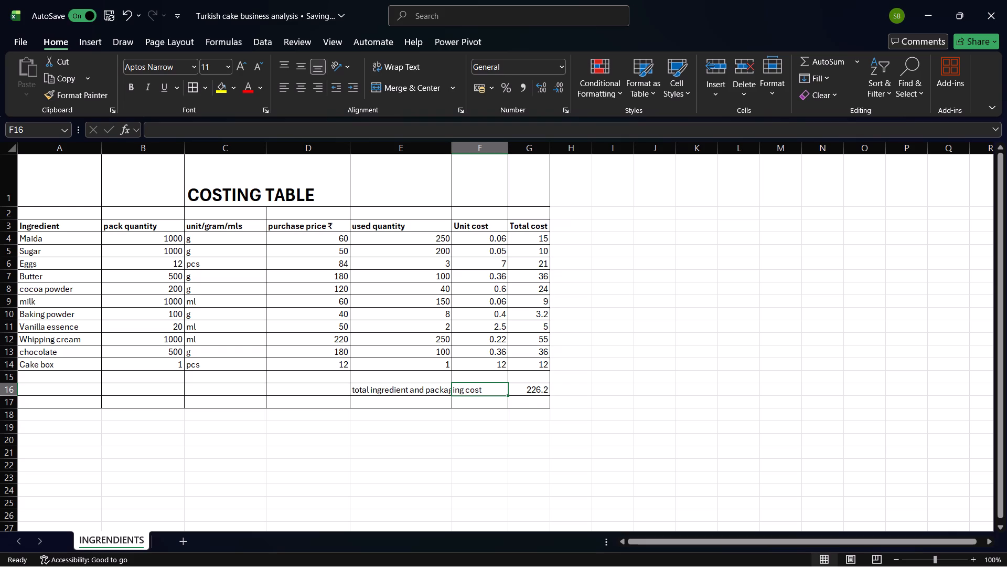
left_click_drag(507, 147, 529, 151)
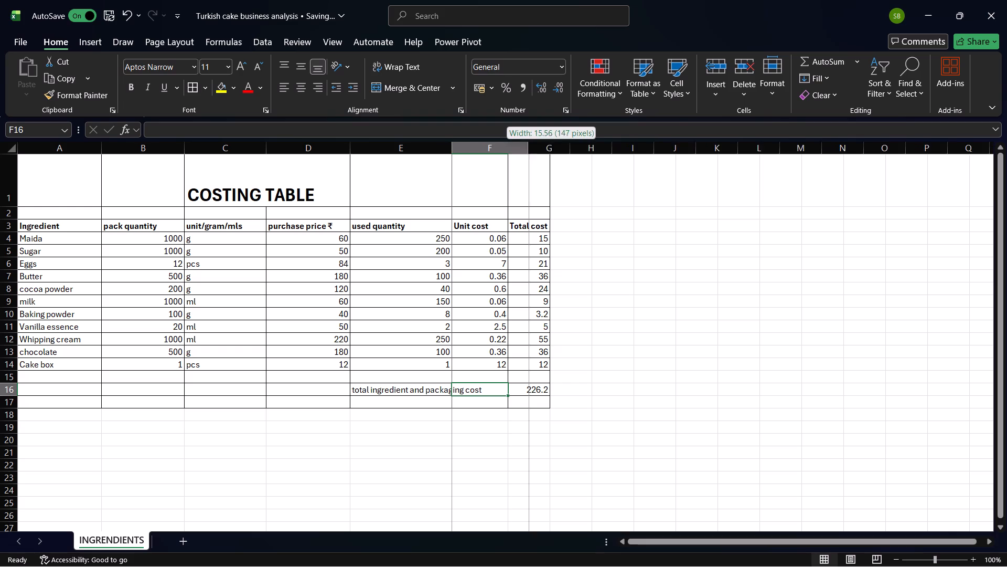
left_click_drag(529, 151, 544, 151)
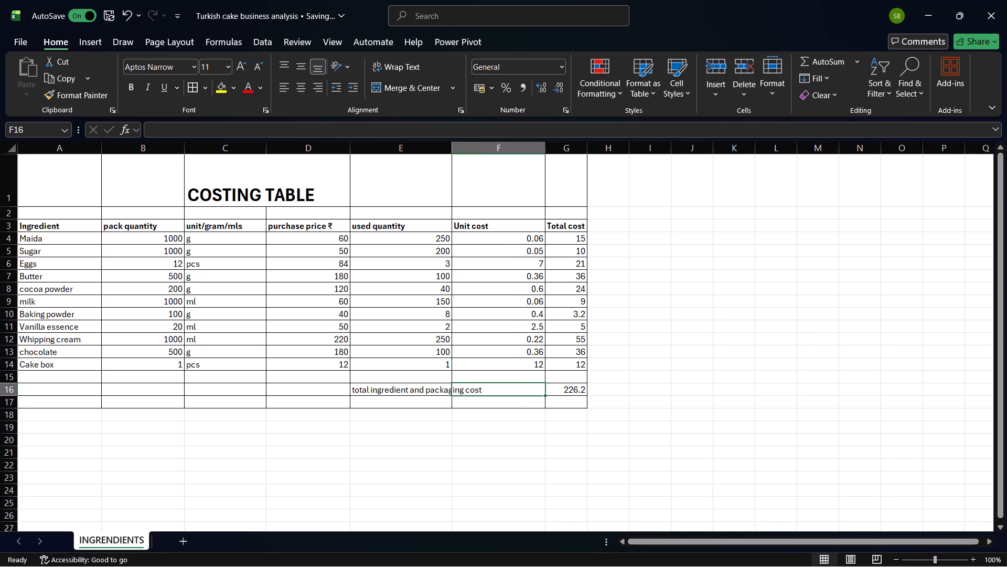
left_click_drag(587, 148, 641, 150)
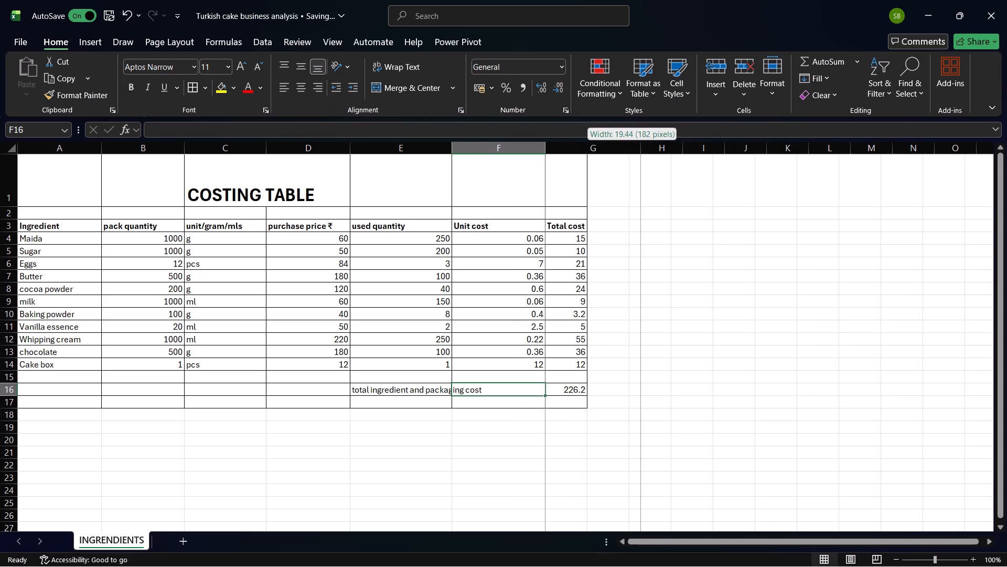
left_click_drag(641, 150, 631, 154)
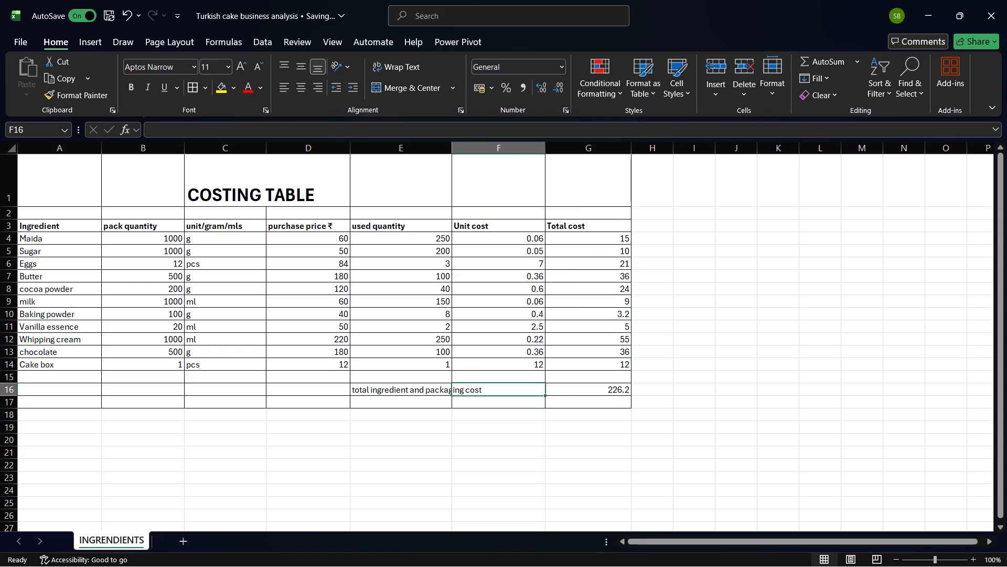
Make the "total ingredient and packaging cost" label in E16 bold.
left_click(435, 391)
double_click(435, 391)
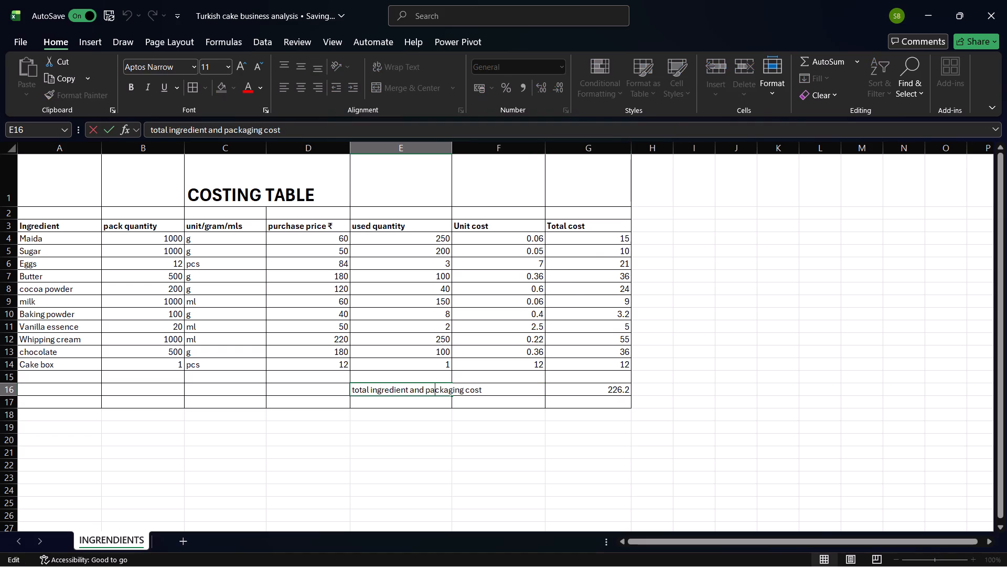
left_click_drag(486, 388, 464, 388)
left_click_drag(464, 388, 350, 388)
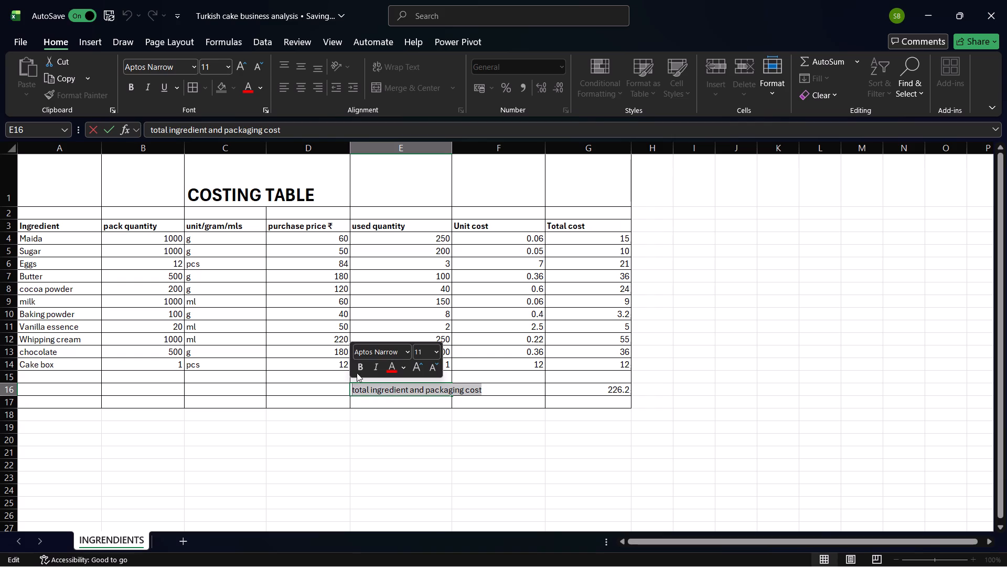
left_click(360, 367)
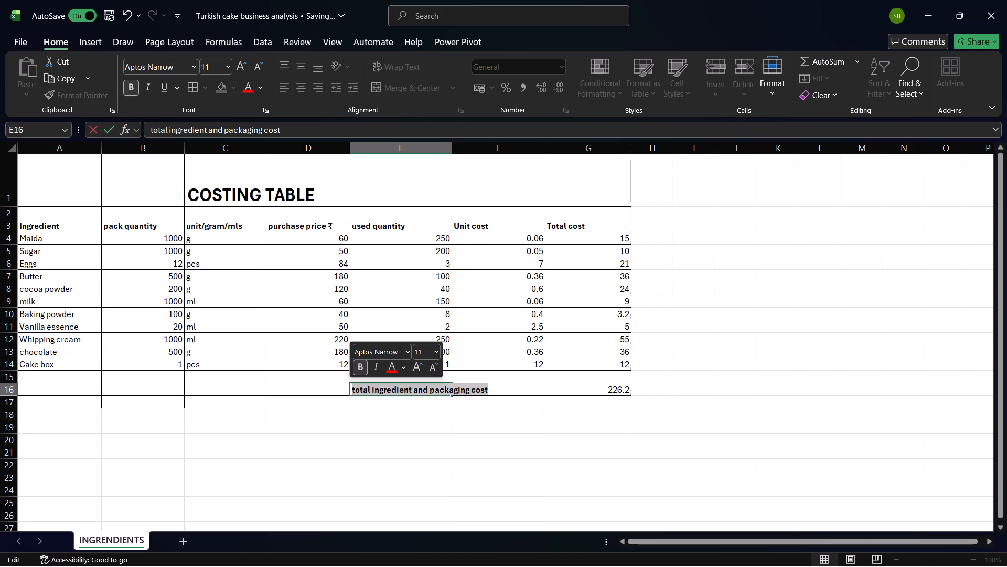
left_click(377, 435)
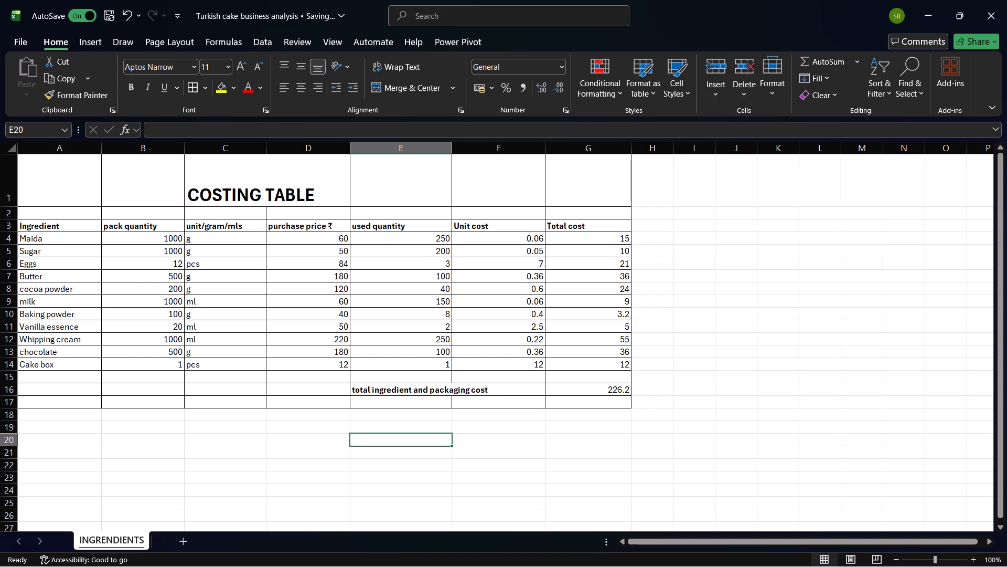
Delete the empty row 2 between the COSTING TABLE title and the column headers.
left_click(13, 214)
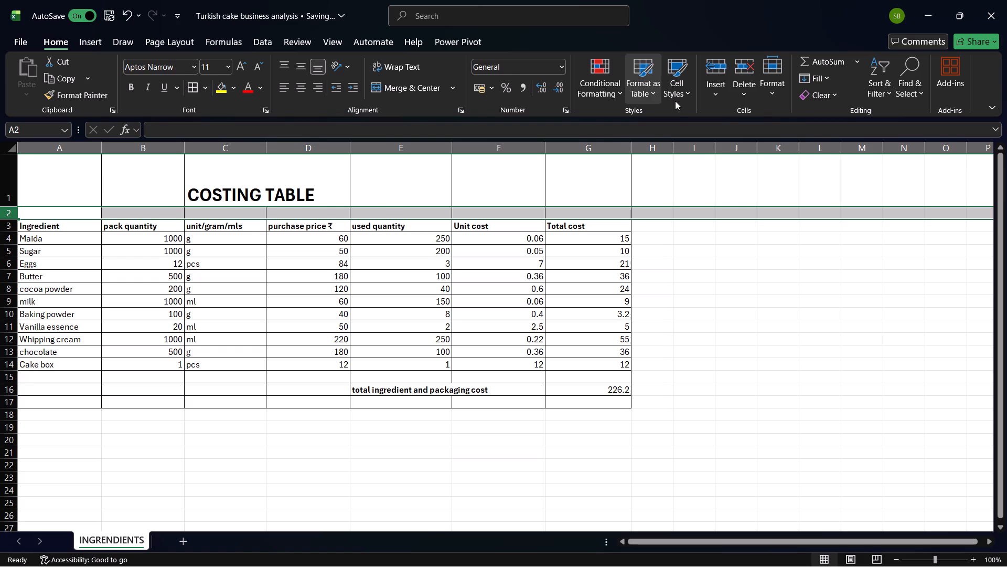
left_click(719, 90)
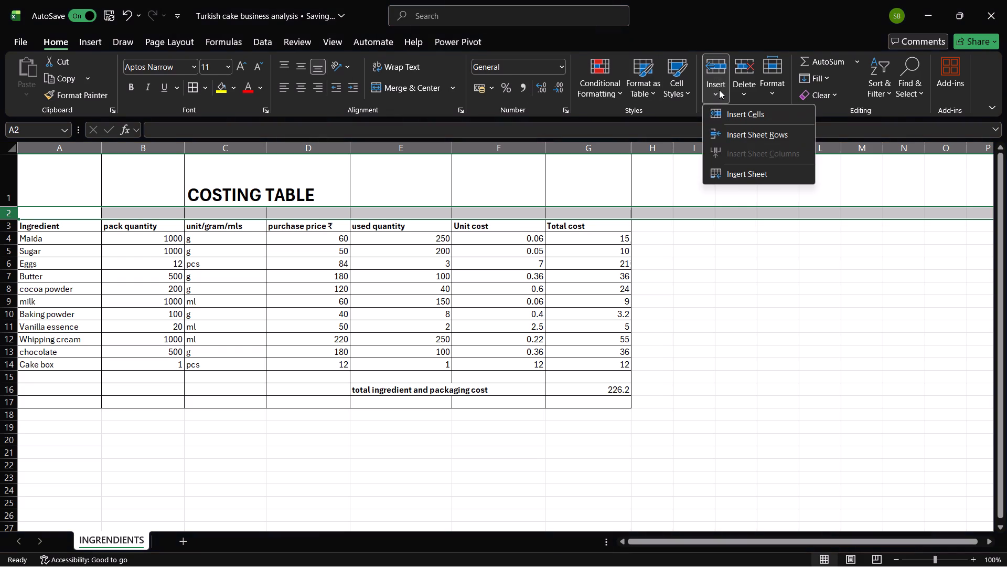
left_click(741, 91)
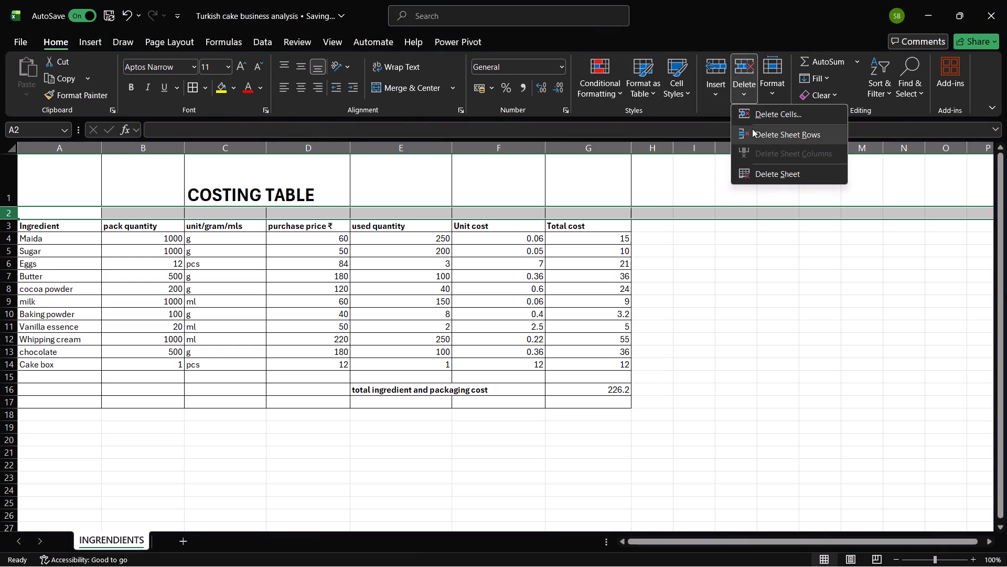
left_click(751, 133)
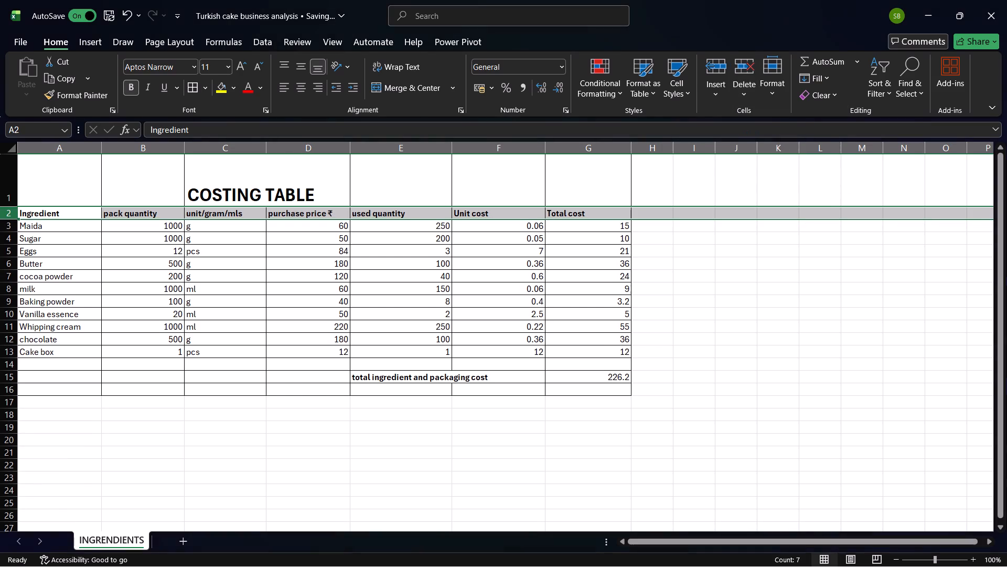
Check the formulas behind the unit cost and total cost cells, including the overall total in G15.
left_click(573, 419)
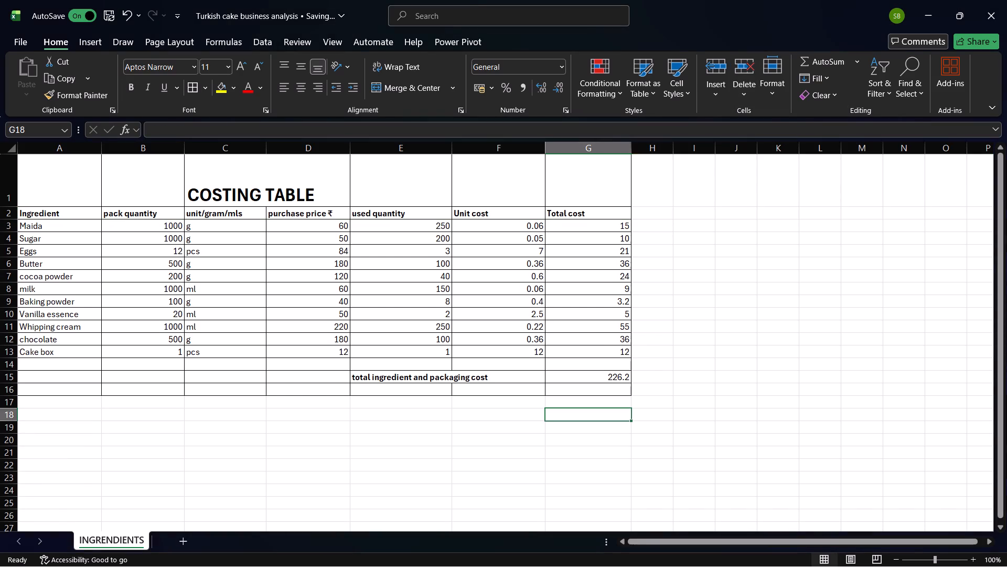
left_click(534, 226)
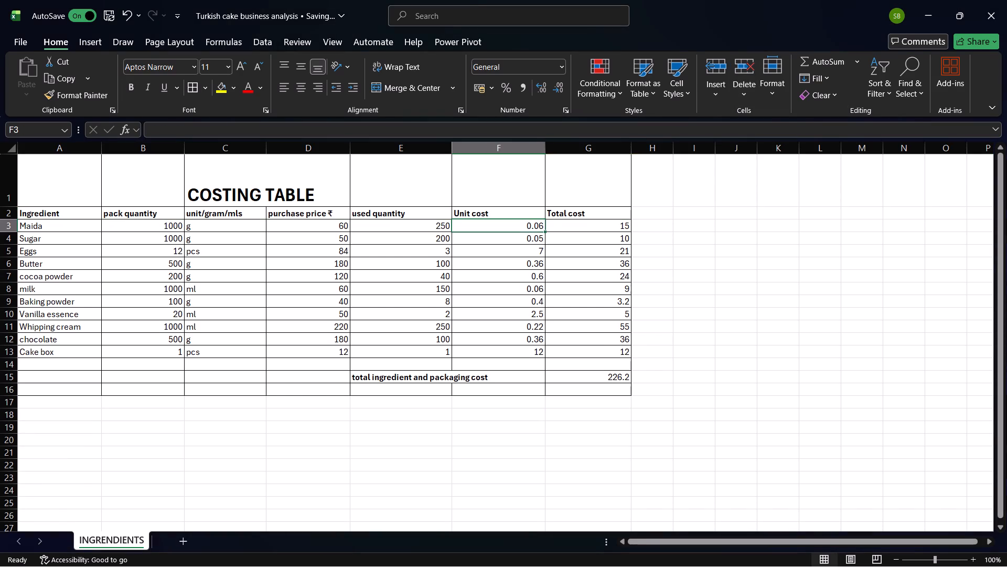
left_click(590, 382)
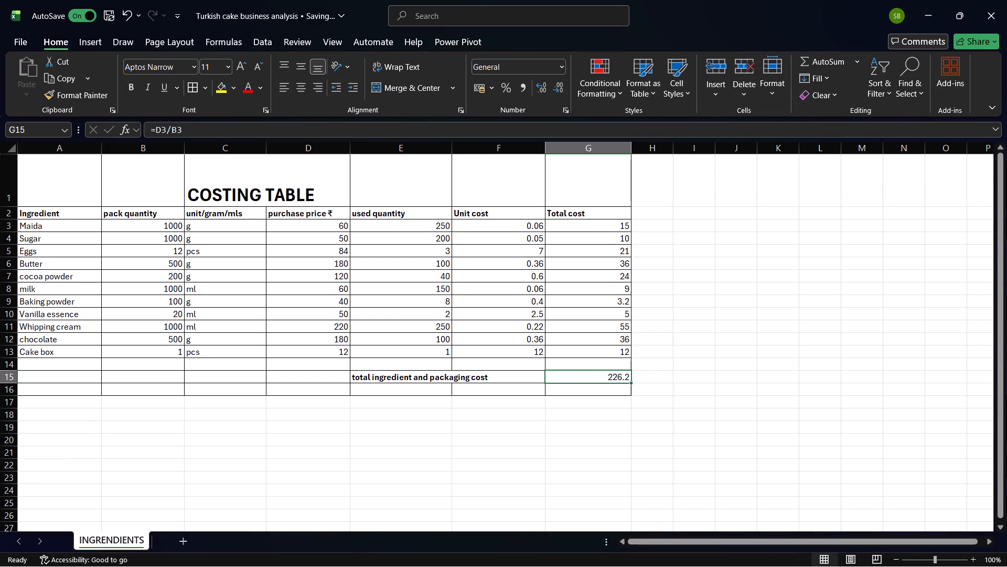
left_click(504, 432)
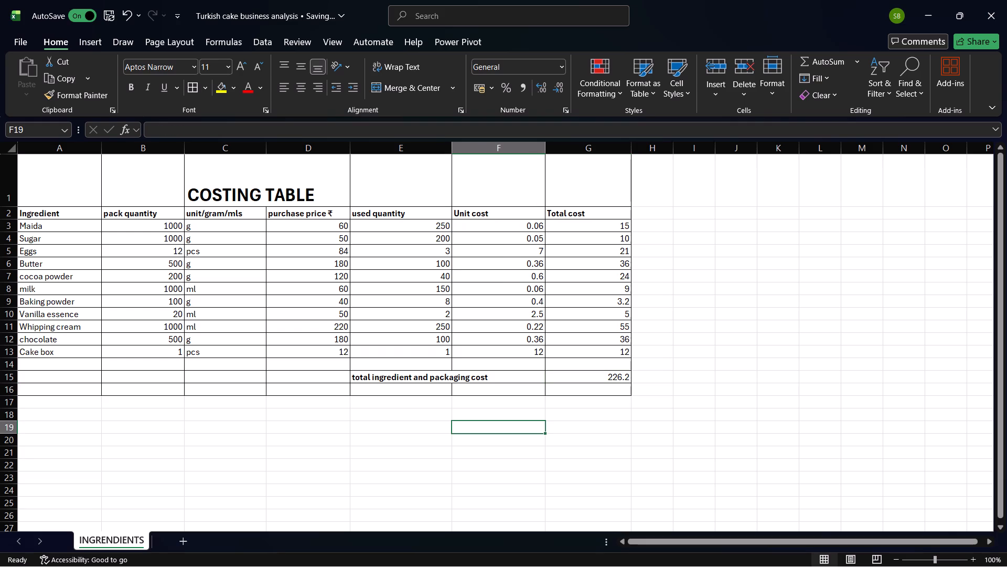
left_click(532, 351)
left_click(532, 343)
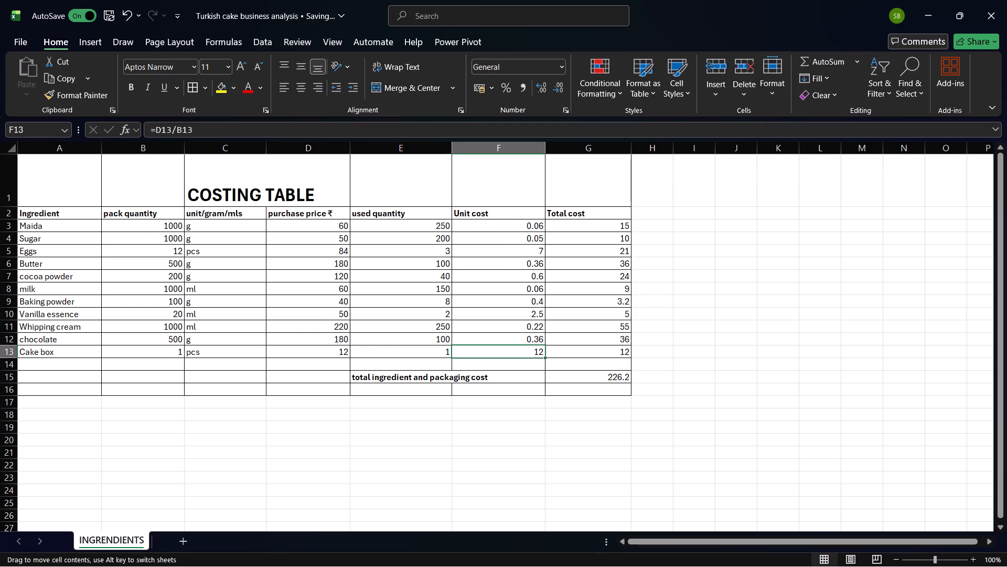
left_click(617, 352)
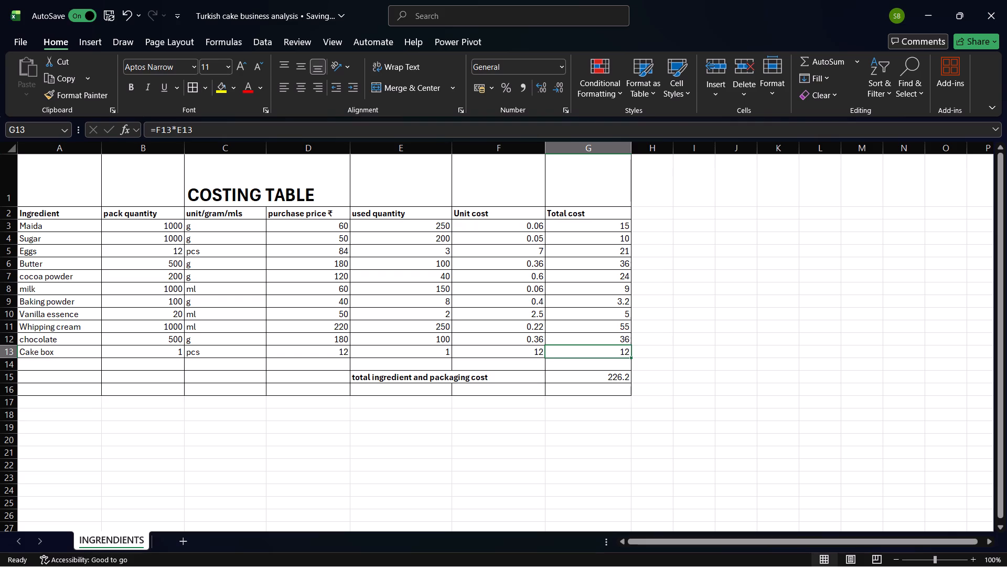
left_click(617, 376)
left_click(466, 424)
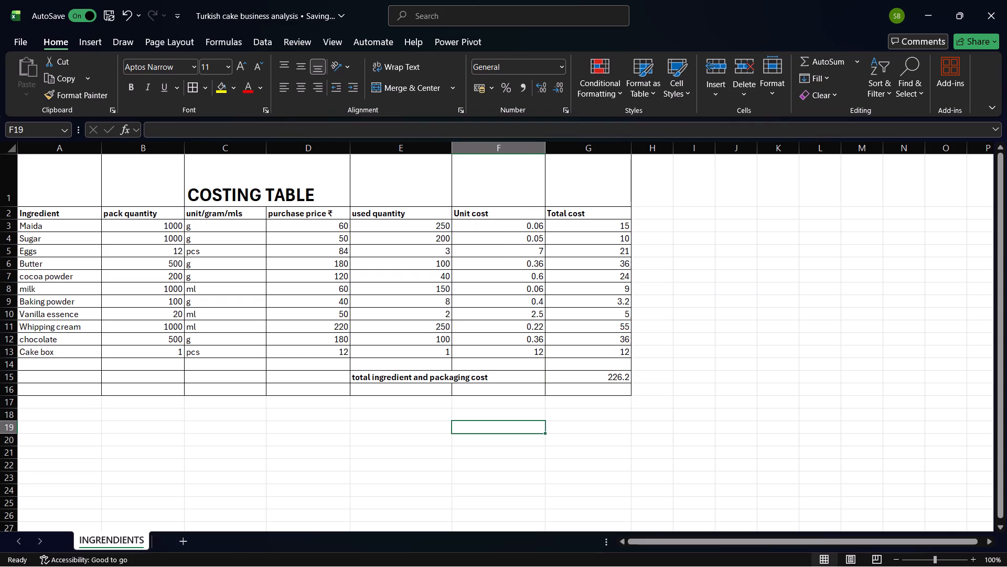
Increase the height of row 15, the total ingredient and packaging cost row, to about twice a normal row.
left_click(12, 374)
left_click_drag(10, 380, 10, 390)
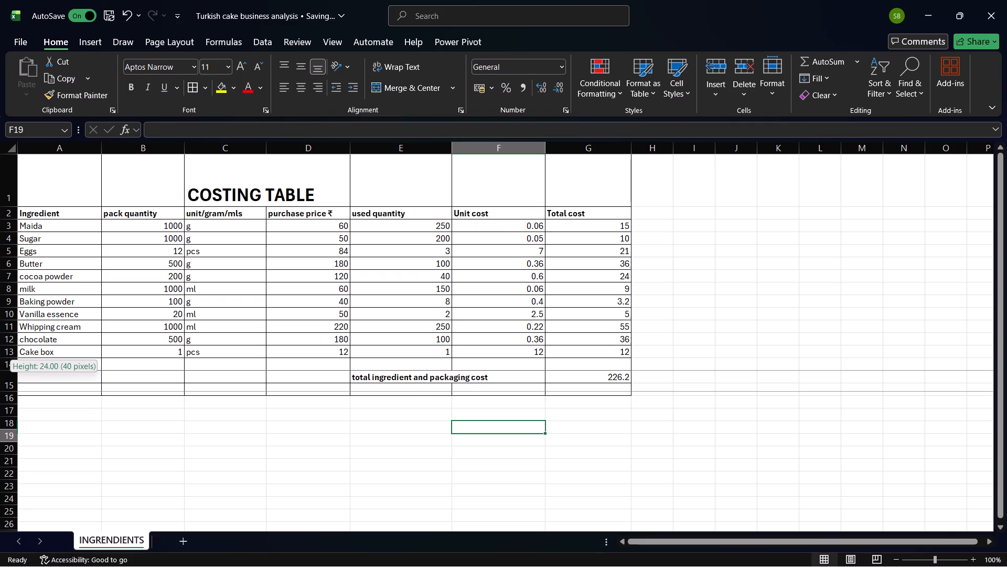
left_click_drag(10, 390, 10, 393)
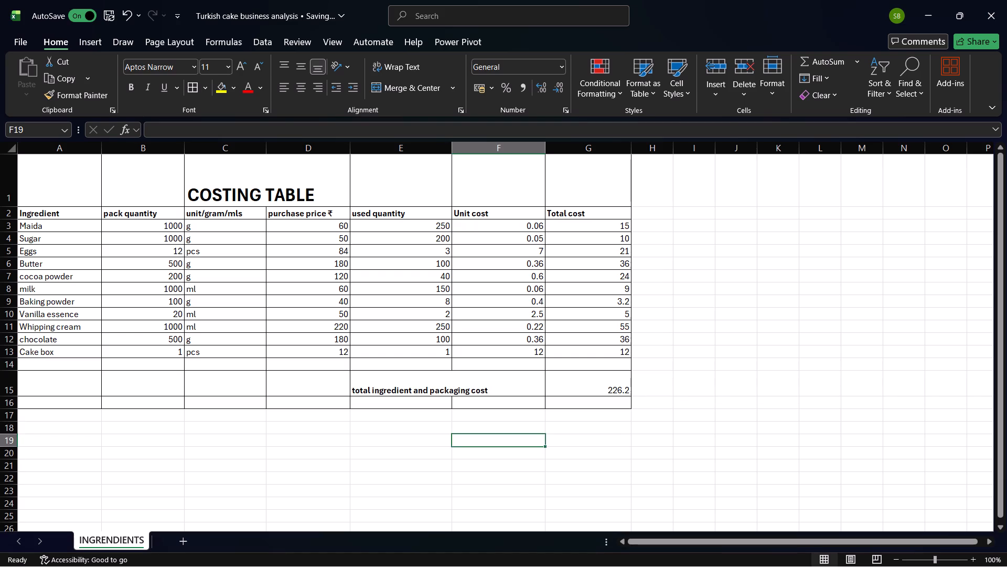
Increase the font size of the "total ingredient and packaging cost" label in E15 to 12.
left_click_drag(489, 387, 414, 389)
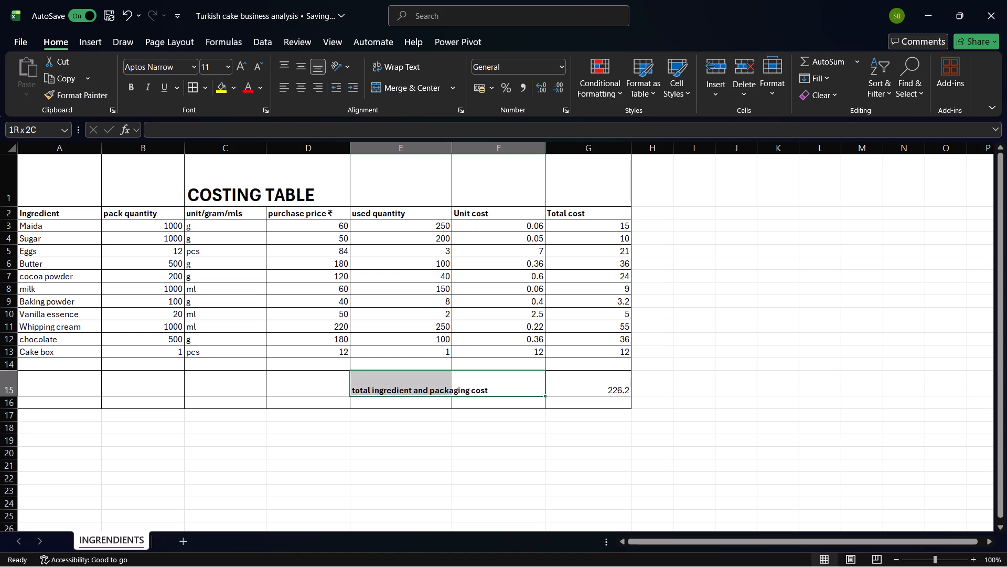
left_click_drag(414, 389, 446, 387)
double_click(494, 390)
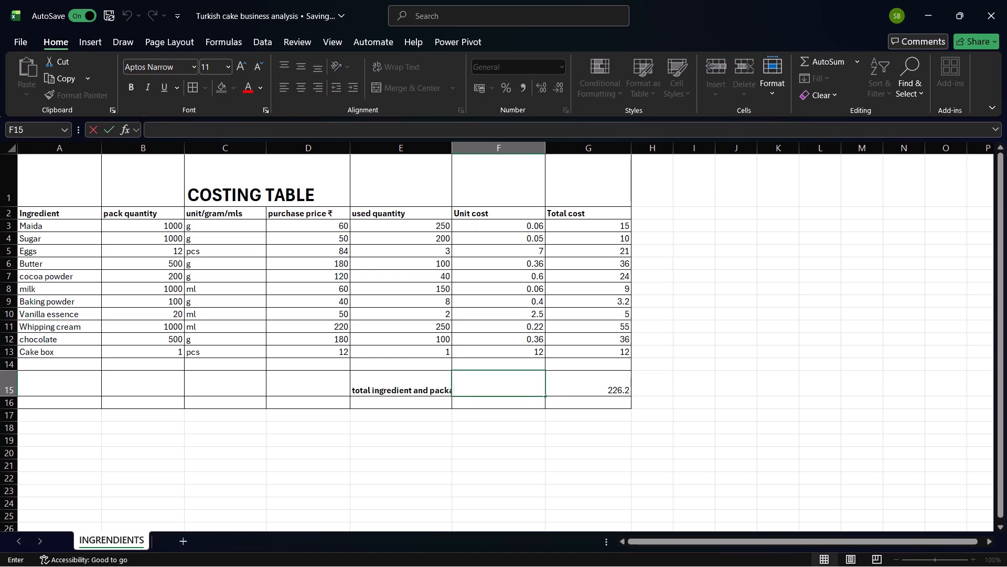
triple_click(434, 387)
left_click(434, 387)
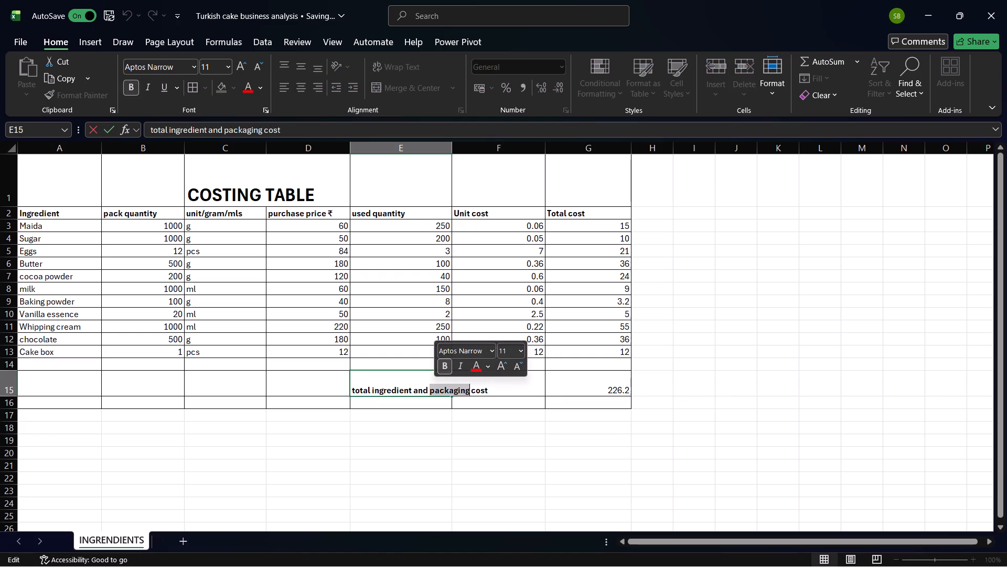
left_click_drag(487, 388, 381, 389)
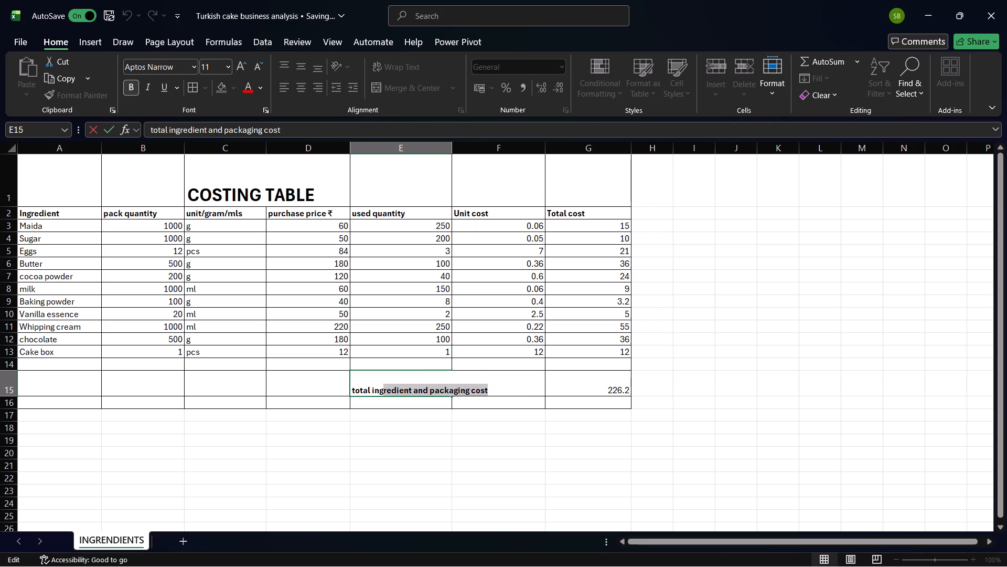
left_click_drag(381, 389, 353, 389)
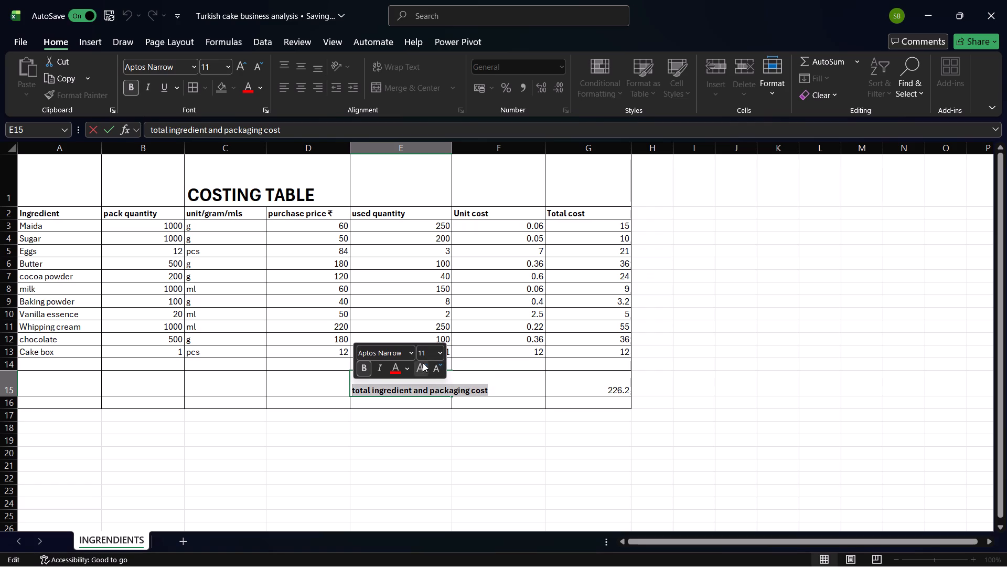
left_click(425, 364)
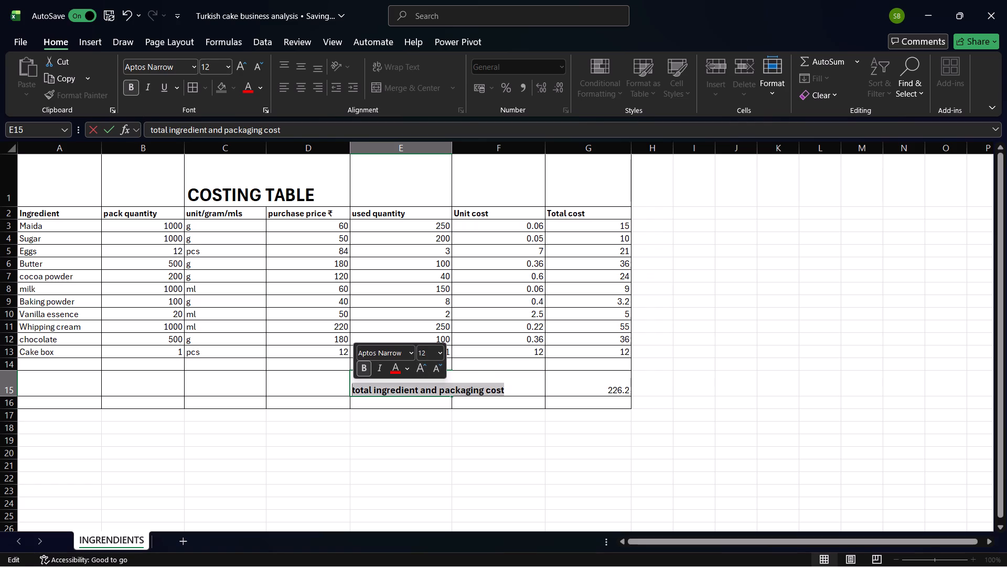
left_click(402, 461)
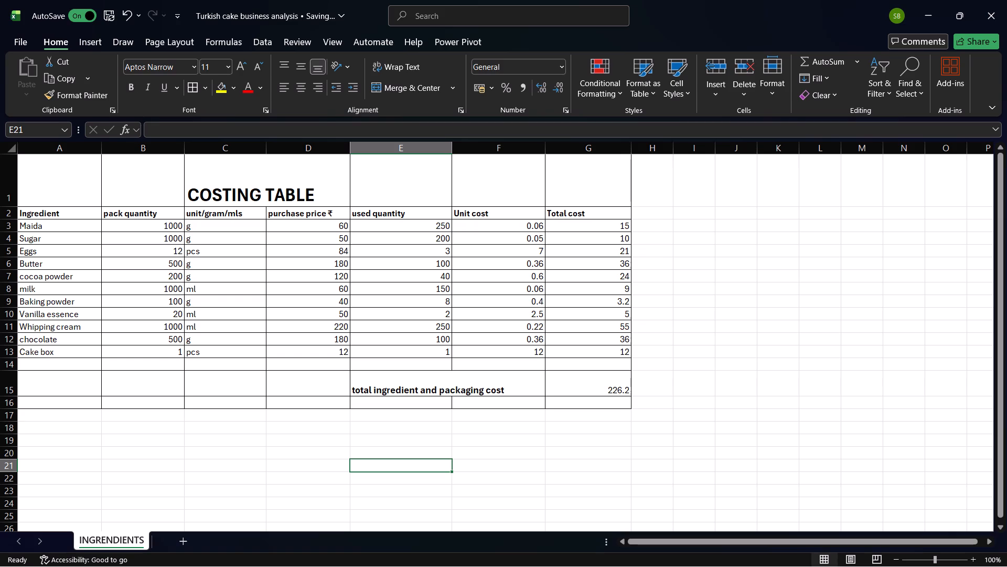
Fill the costing table's column header cells A2:G2 with a light orange theme color.
left_click_drag(24, 215, 491, 227)
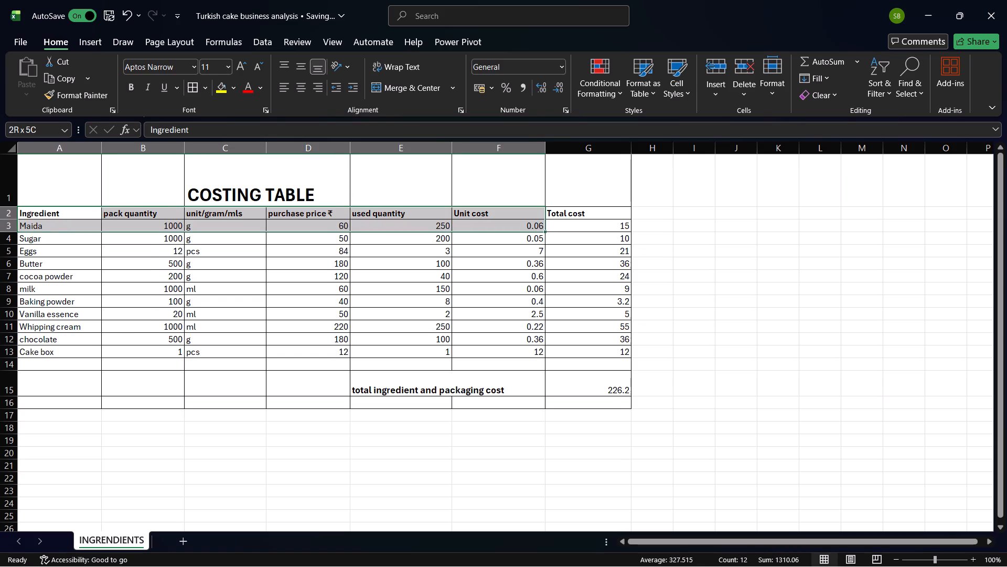
left_click_drag(491, 227, 593, 215)
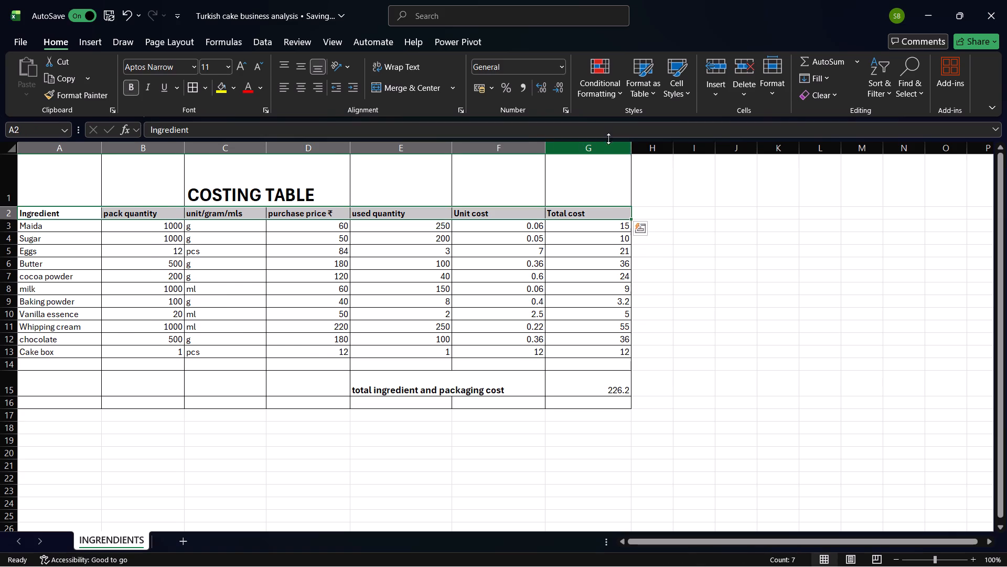
left_click(617, 91)
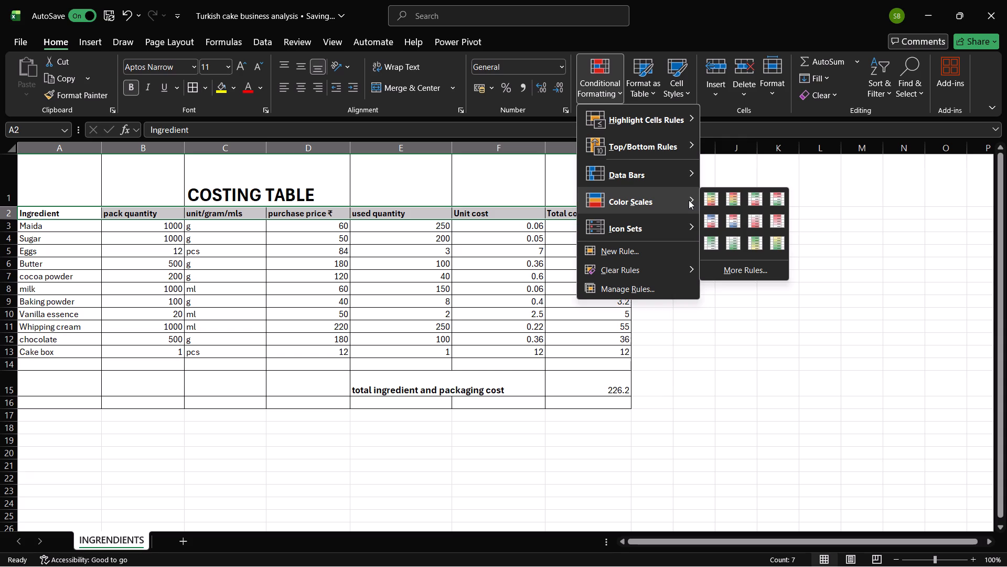
left_click(677, 354)
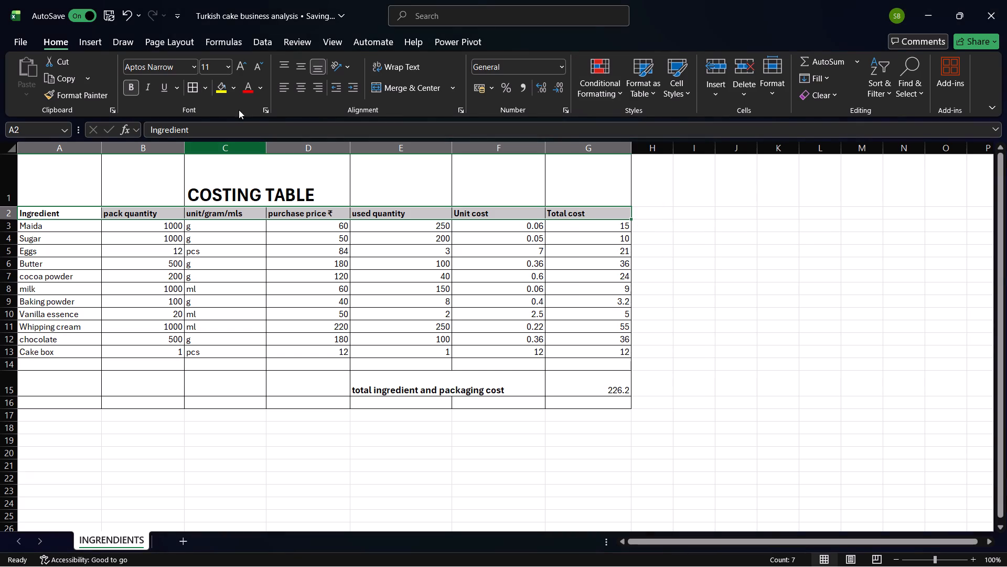
left_click(234, 87)
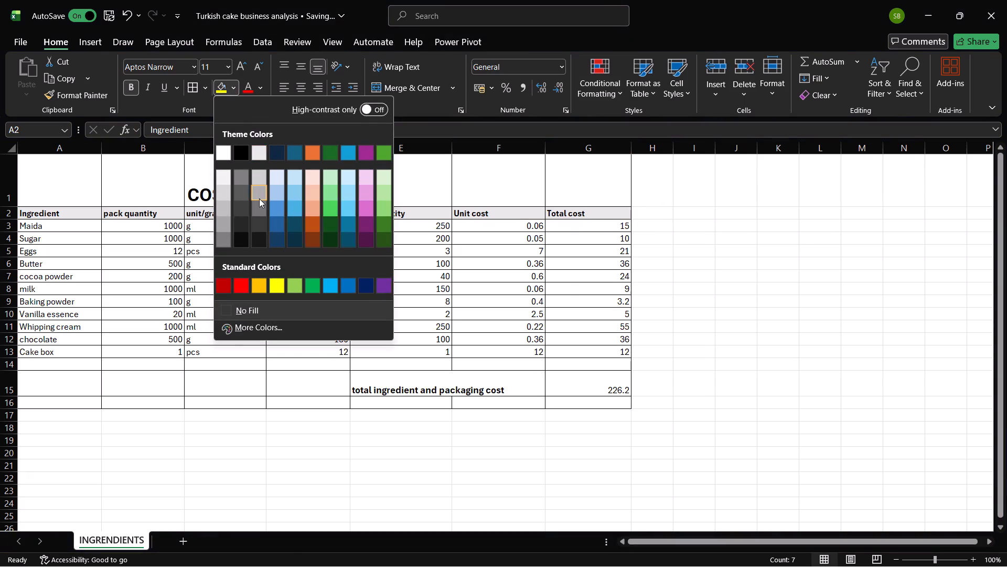
left_click(317, 198)
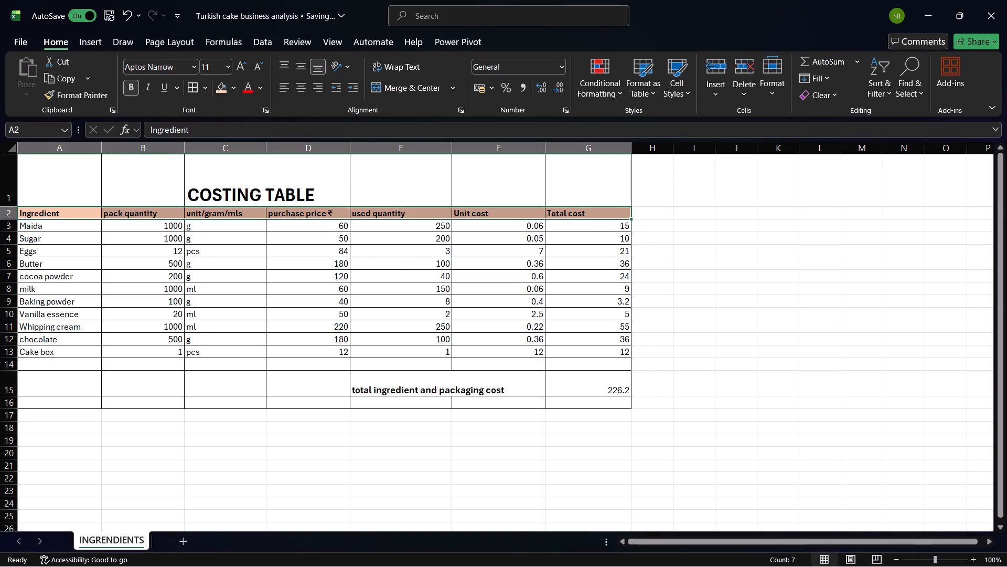
Fill the Ingredient column cells A3:A16 with a light gray theme color.
left_click_drag(83, 225, 65, 328)
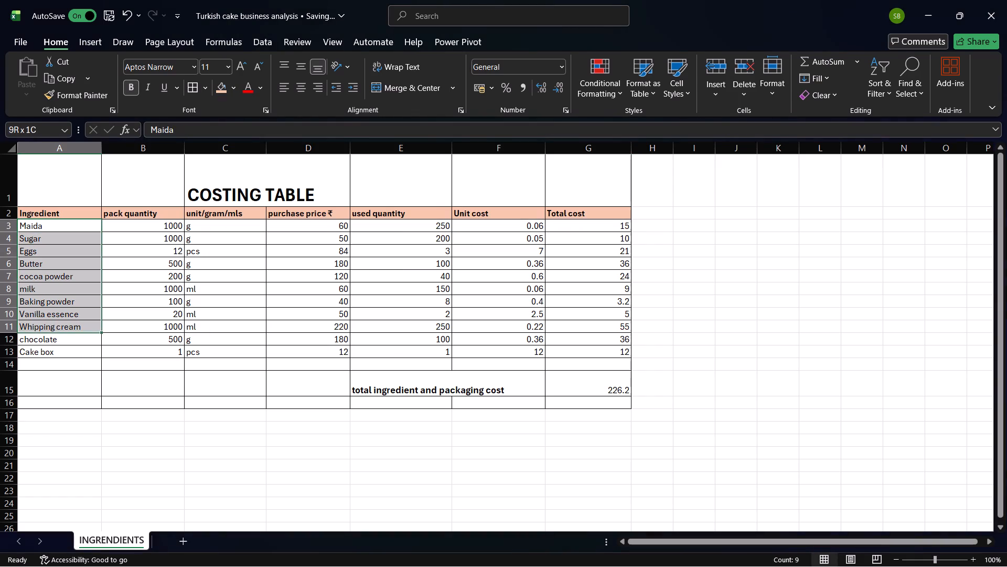
left_click_drag(65, 328, 65, 359)
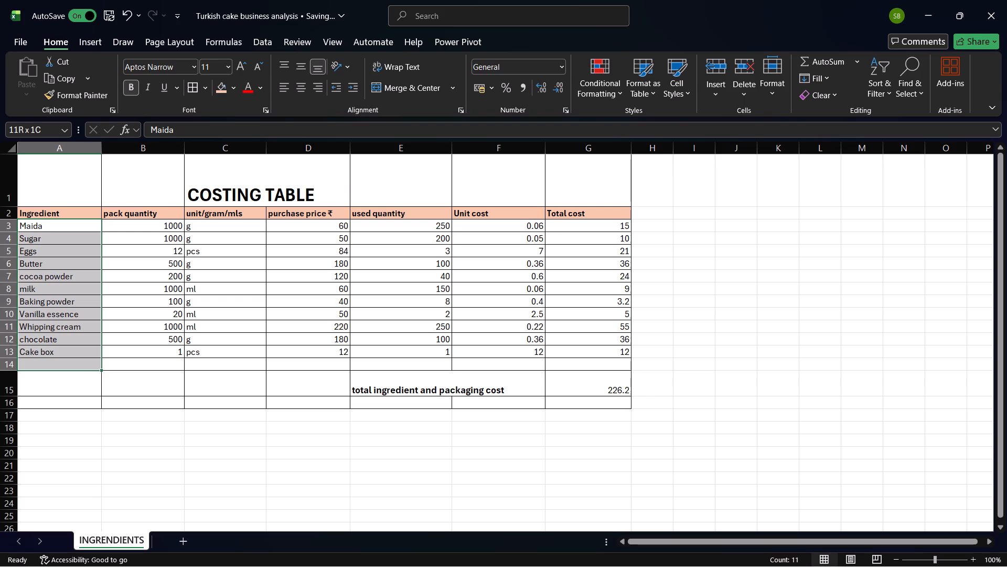
left_click_drag(65, 359, 66, 403)
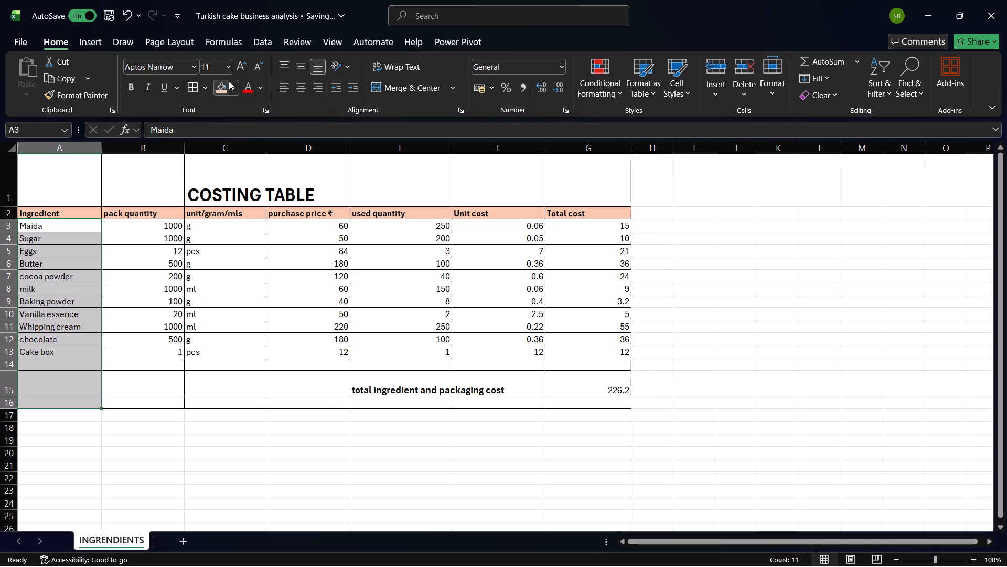
left_click(233, 83)
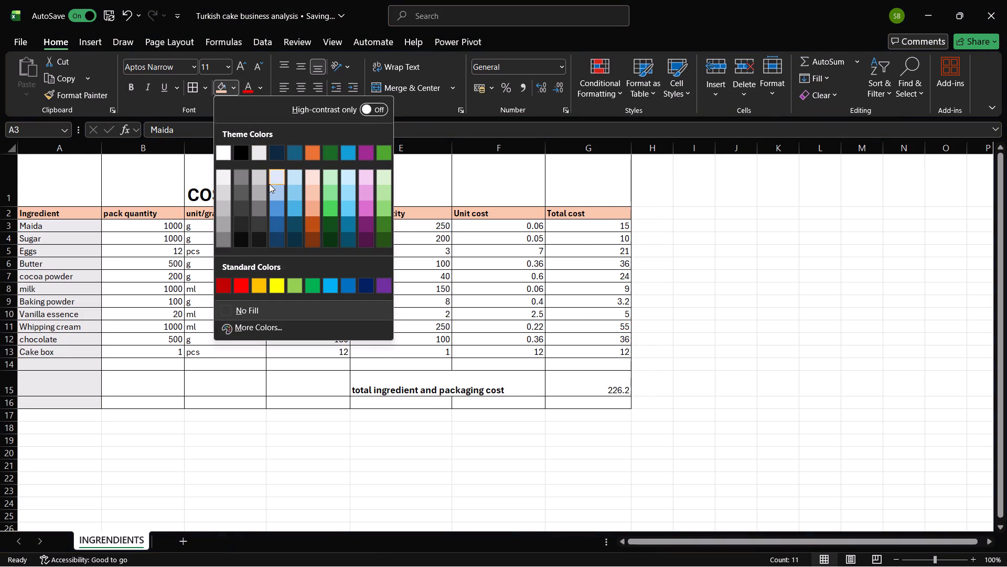
left_click(261, 178)
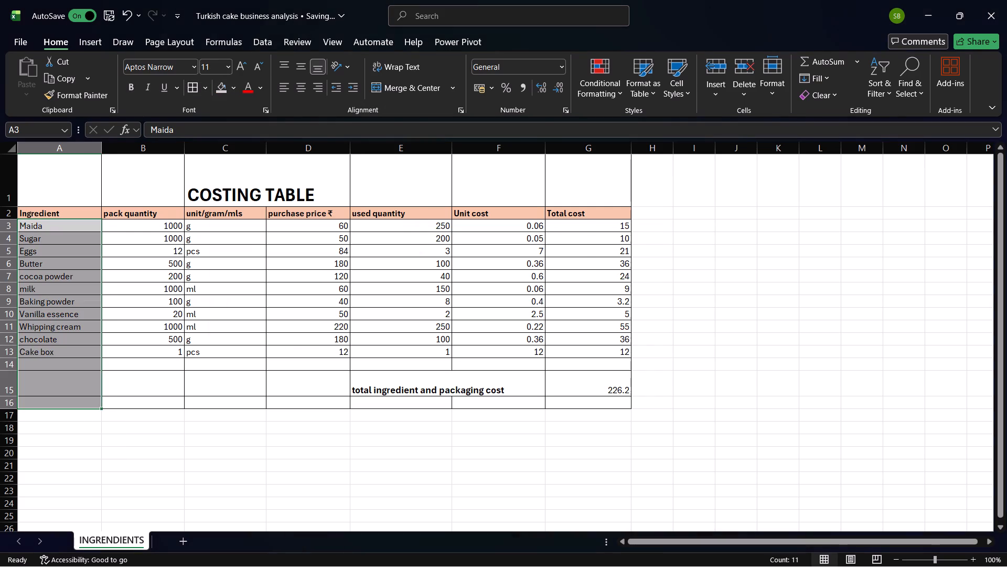
Fill the pack quantity column cells B3:B16 with the lightest blue shade of the dark blue theme color.
left_click_drag(175, 226, 169, 322)
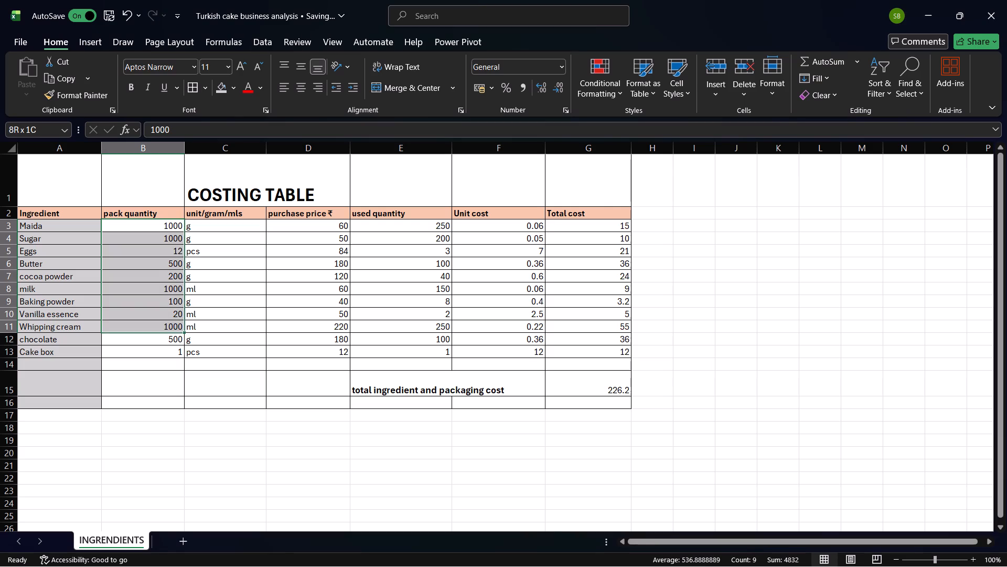
left_click_drag(169, 322, 162, 398)
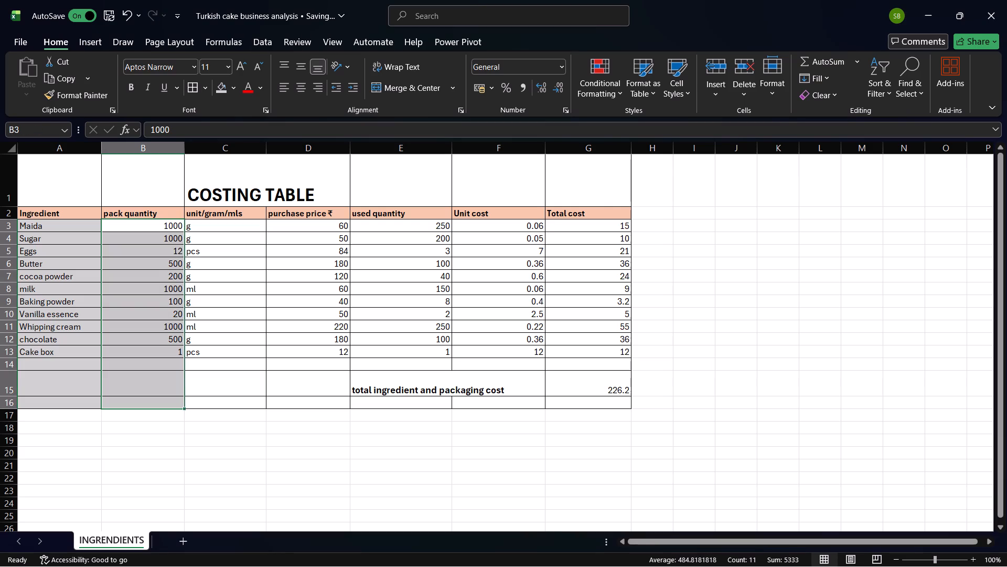
left_click(233, 86)
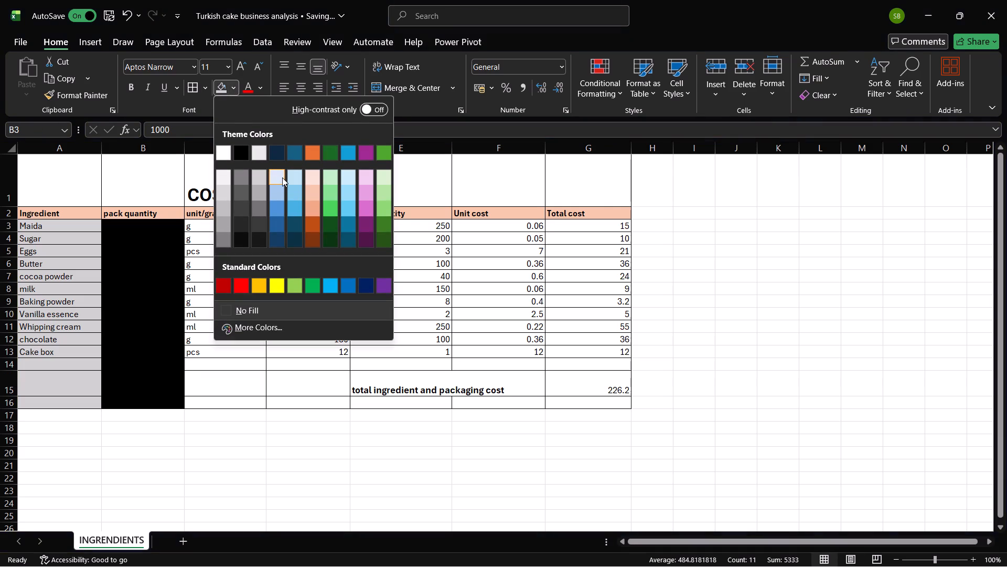
left_click(282, 177)
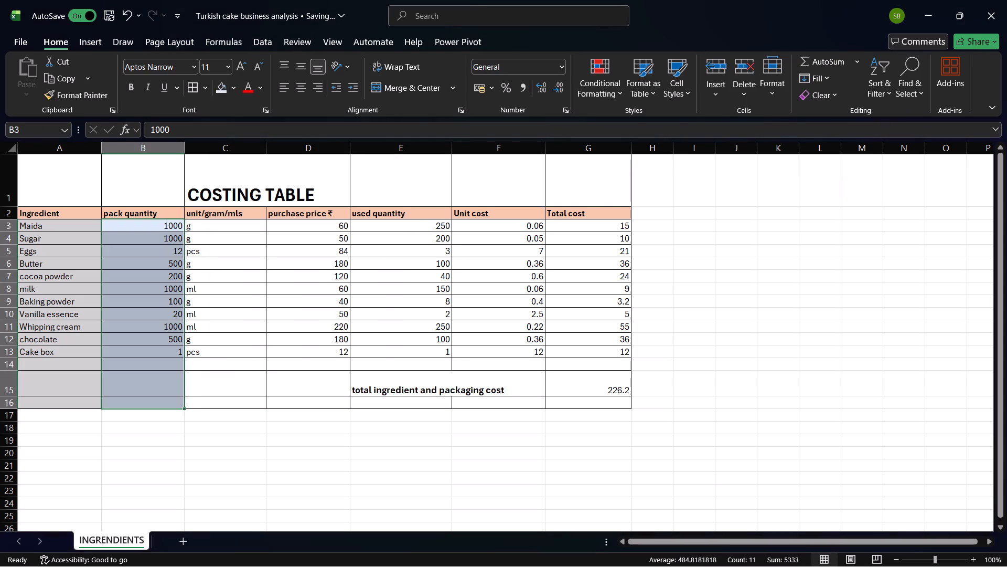
Fill the unit/gram/mls column cells C3:C16 with the lightest shade of the orange theme color.
left_click_drag(233, 224, 224, 417)
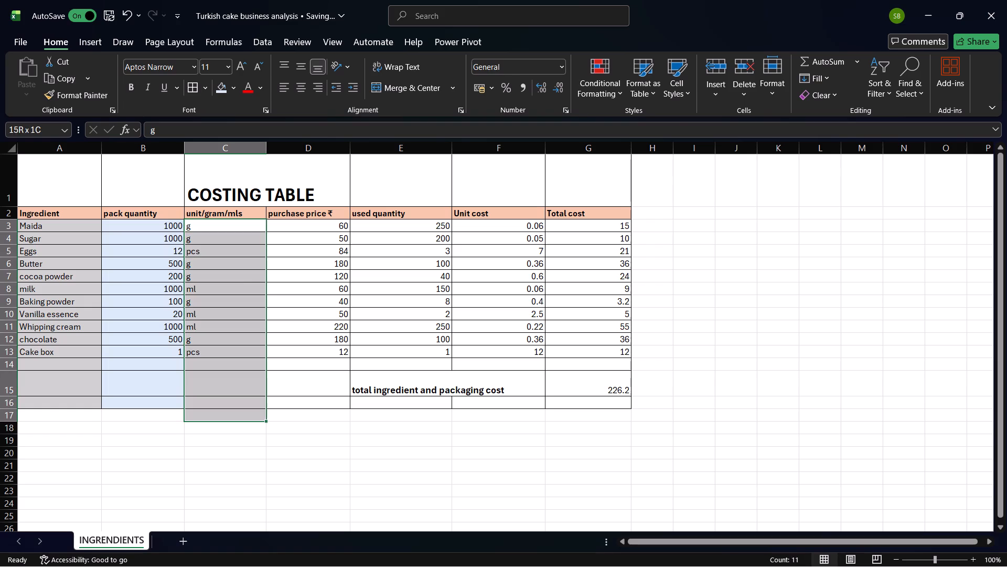
left_click_drag(224, 417, 227, 405)
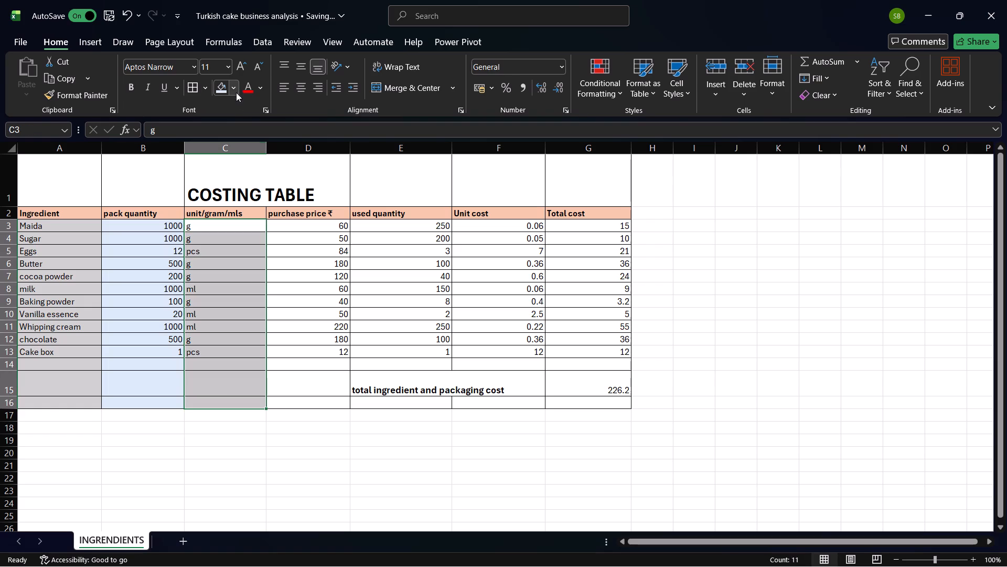
left_click(234, 87)
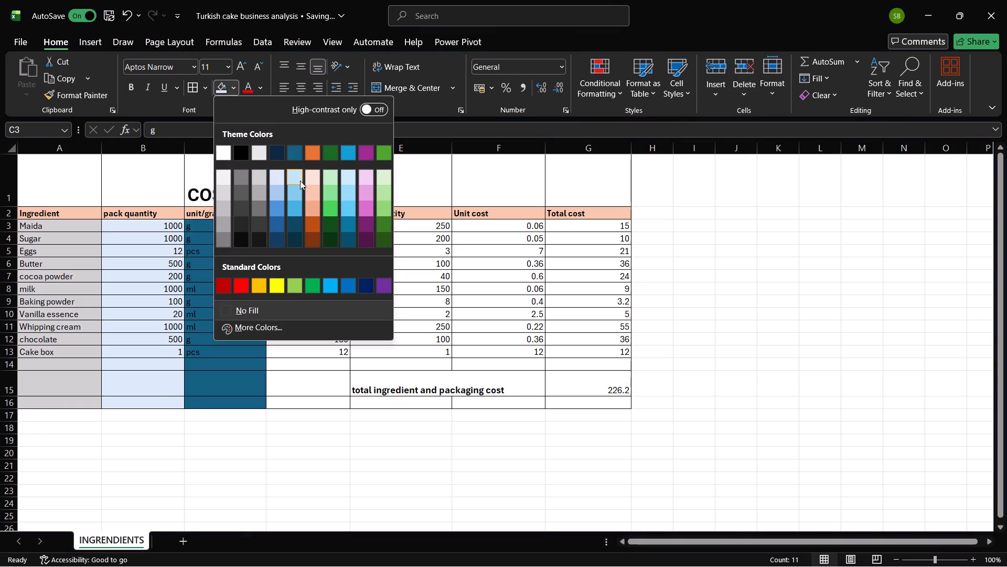
left_click(311, 182)
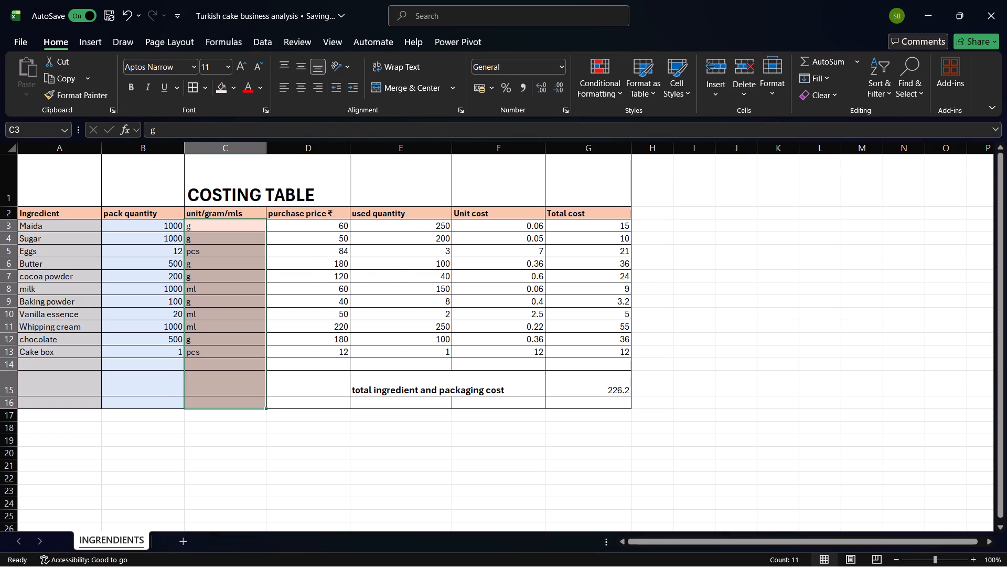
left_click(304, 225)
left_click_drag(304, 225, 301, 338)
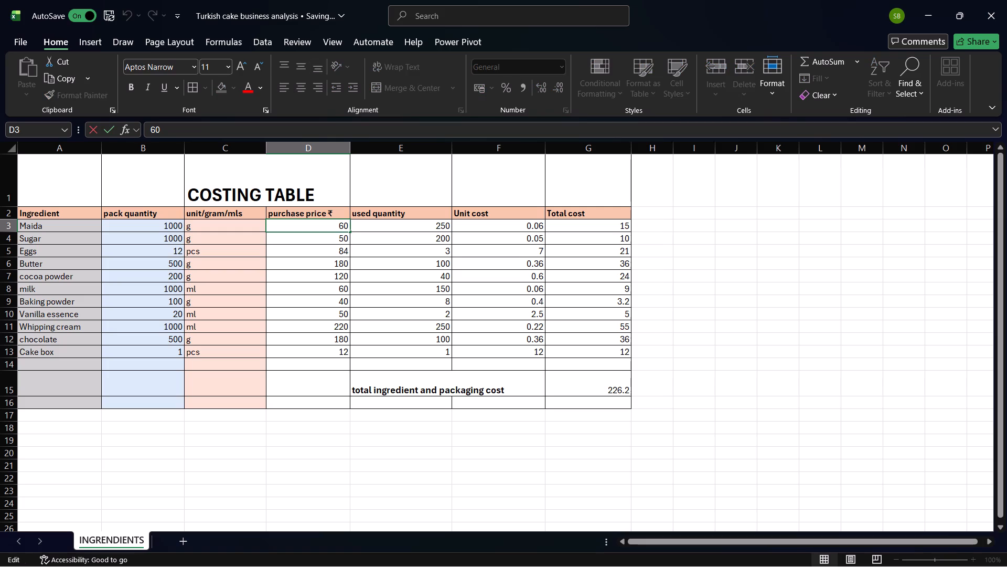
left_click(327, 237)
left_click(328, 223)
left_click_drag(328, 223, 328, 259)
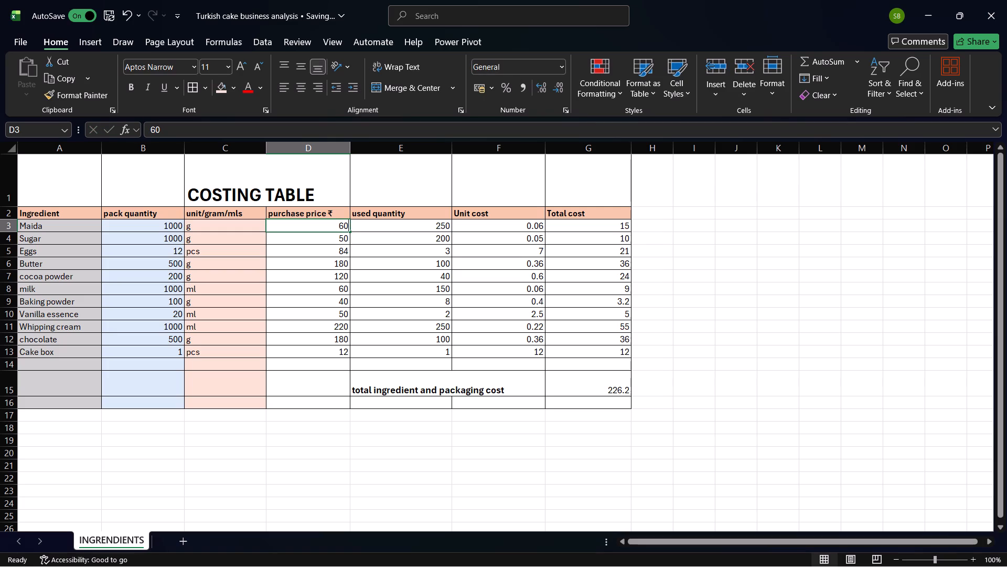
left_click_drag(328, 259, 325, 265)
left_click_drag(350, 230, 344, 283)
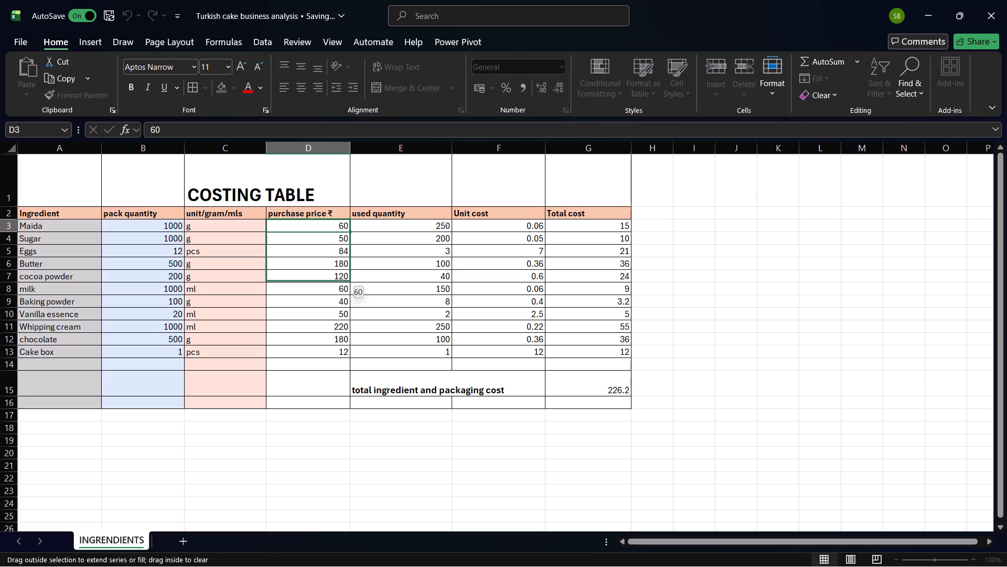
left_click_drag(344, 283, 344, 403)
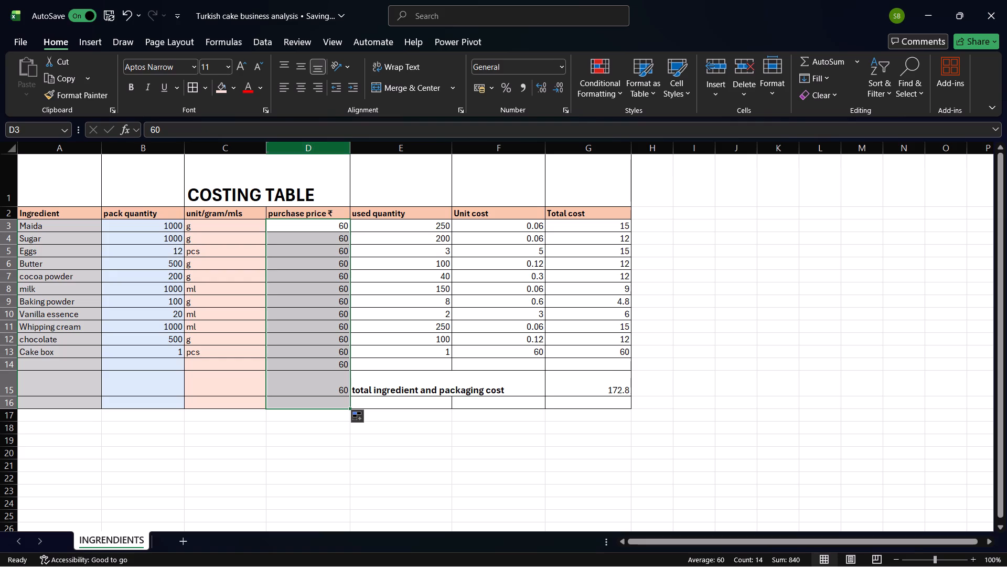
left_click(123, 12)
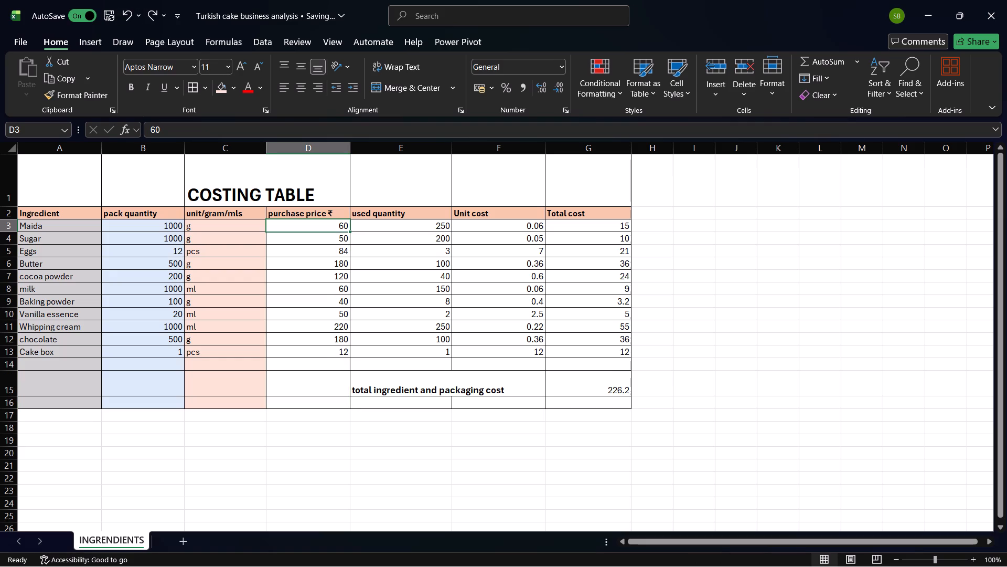
Fill the purchase price column cells D3:D16 with the lightest shade of the dark green theme color.
left_click(230, 446)
left_click(285, 402)
left_click_drag(285, 402, 285, 379)
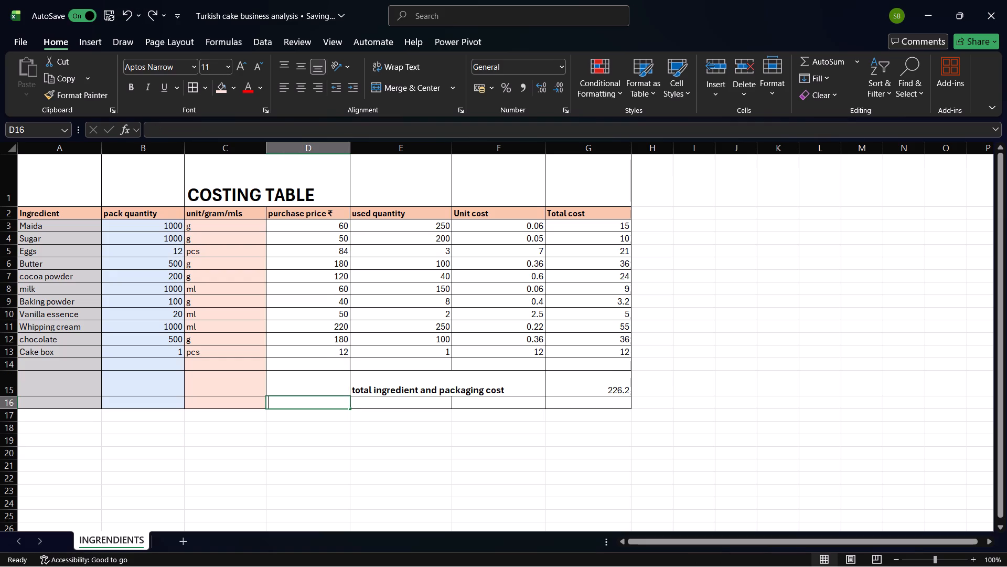
left_click_drag(285, 379, 286, 358)
left_click(283, 226)
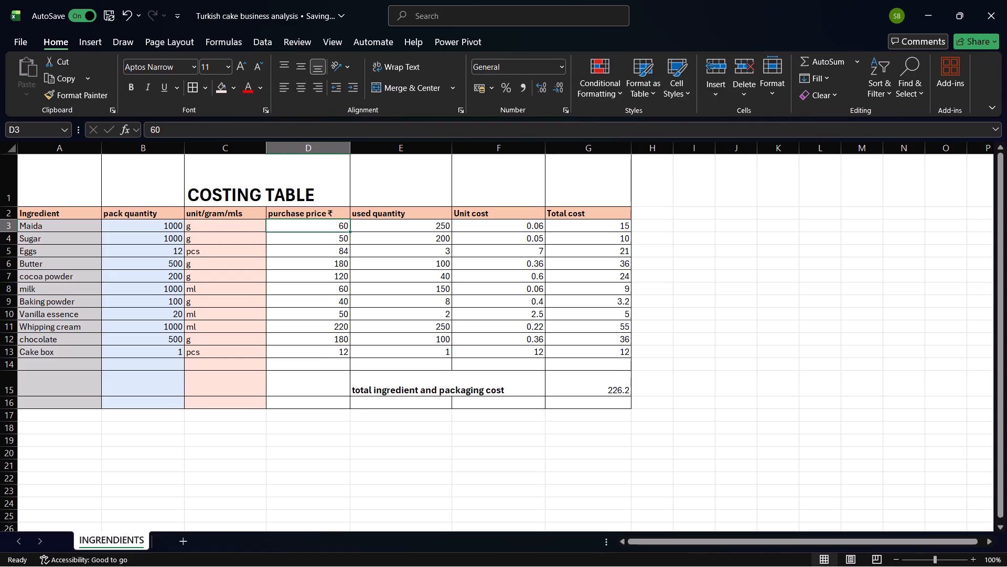
left_click_drag(283, 226, 293, 404)
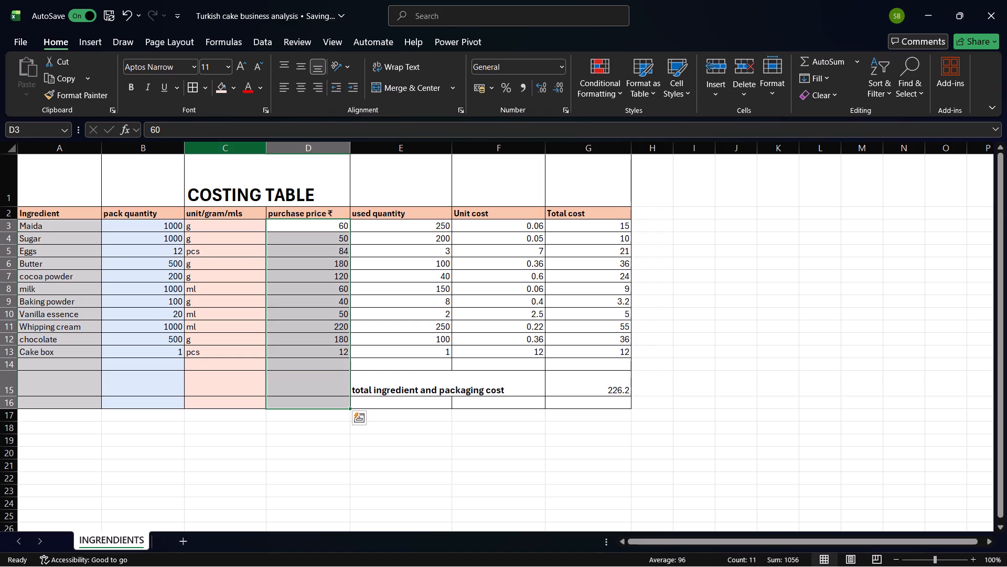
left_click(235, 85)
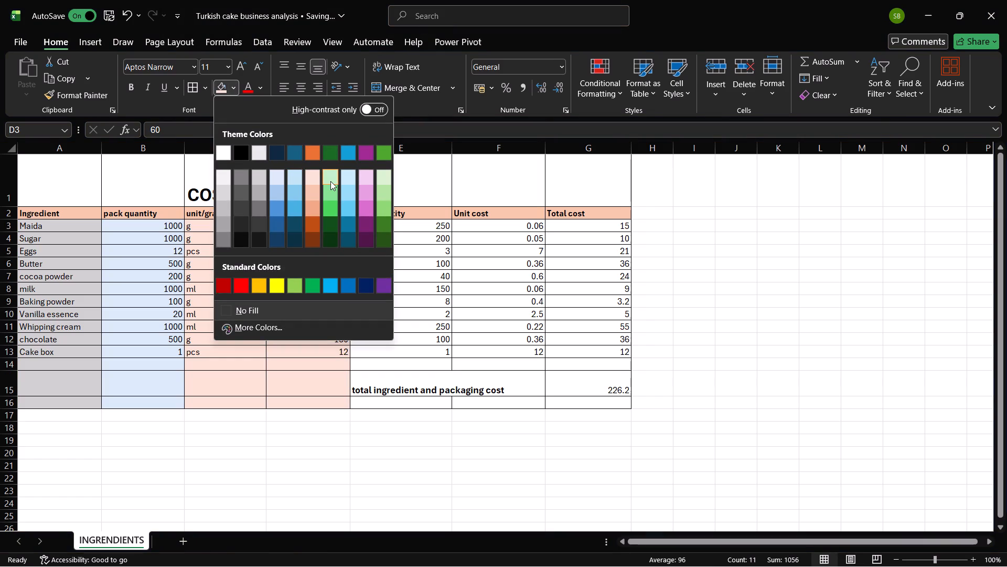
left_click(330, 181)
Fill the used quantity column cells E3:E16 with the lightest pink shade of the purple theme color.
left_click(380, 227)
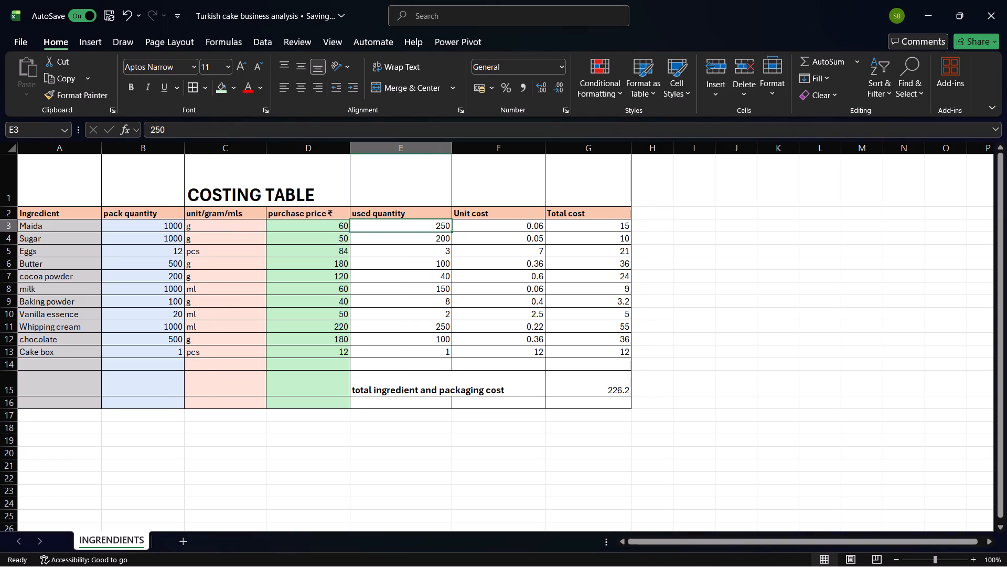
left_click_drag(380, 227, 378, 341)
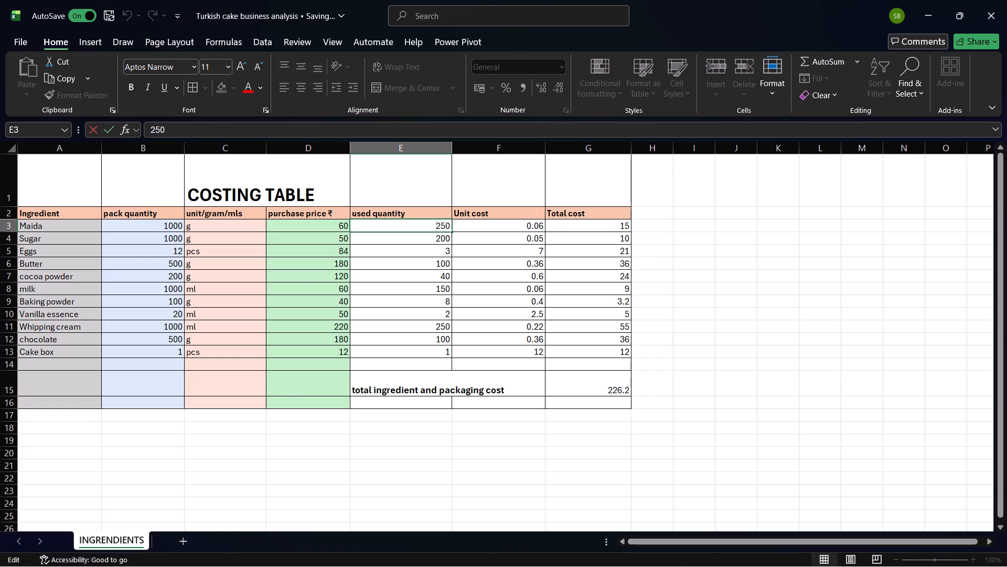
left_click(380, 402)
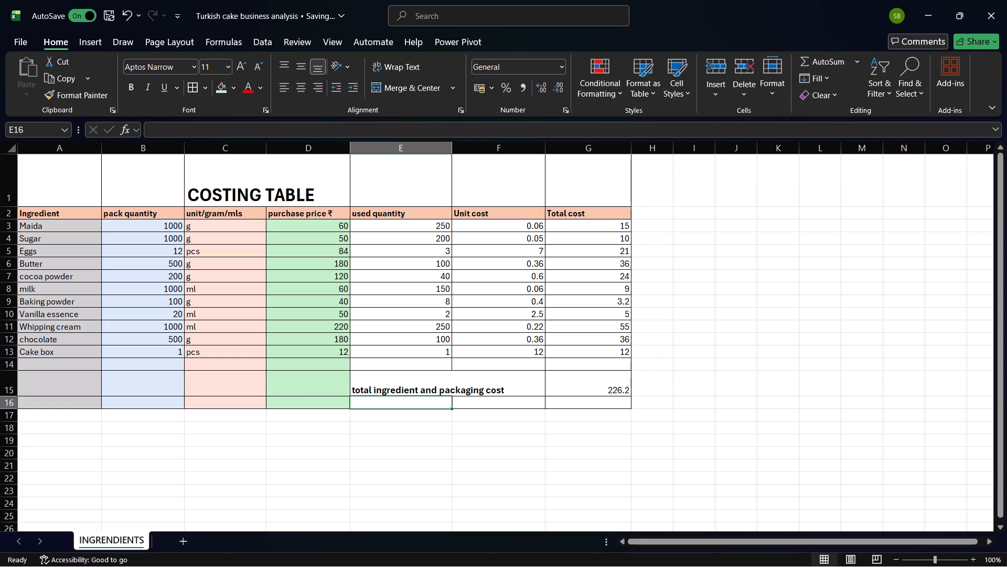
left_click_drag(380, 402, 381, 233)
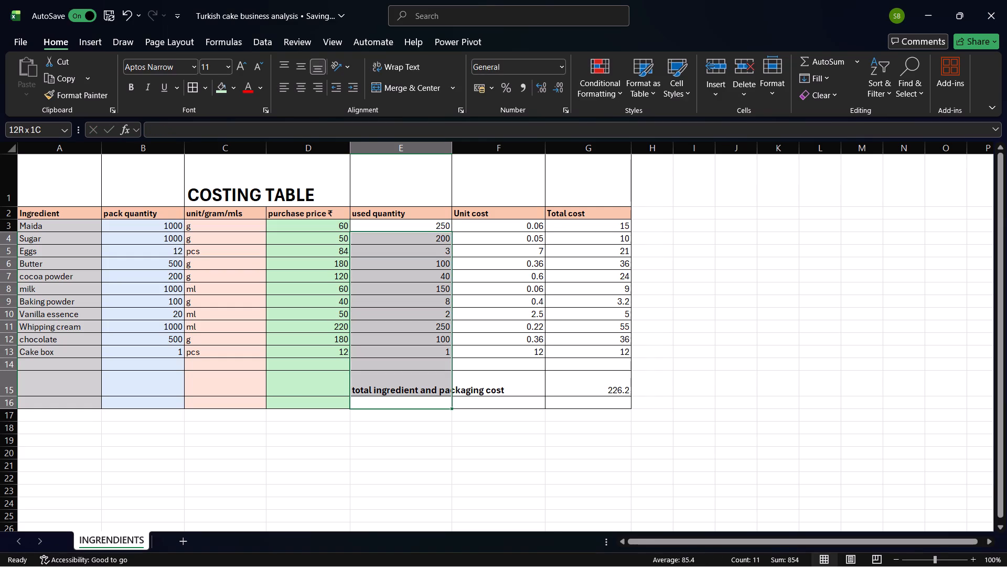
left_click_drag(381, 233, 381, 226)
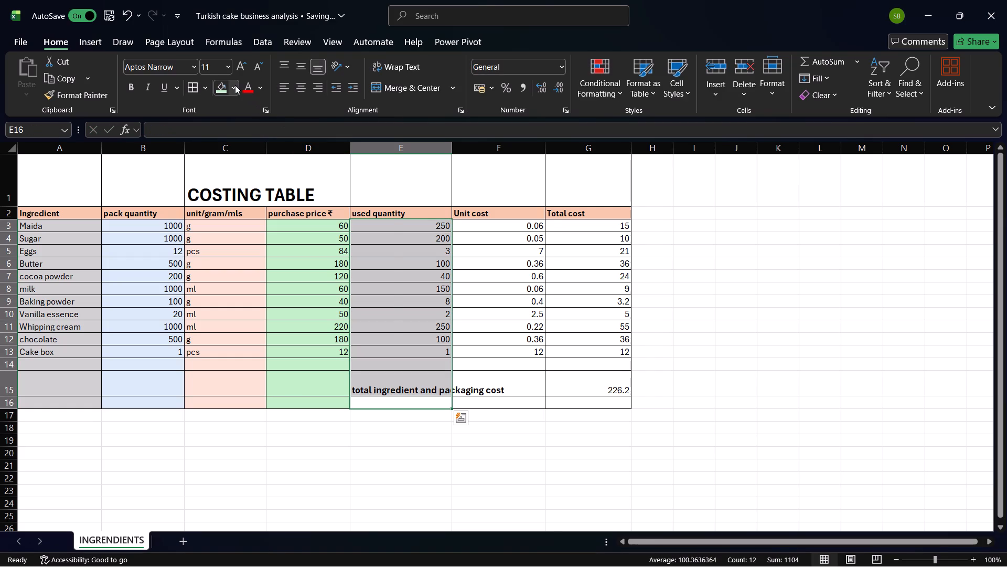
left_click(235, 85)
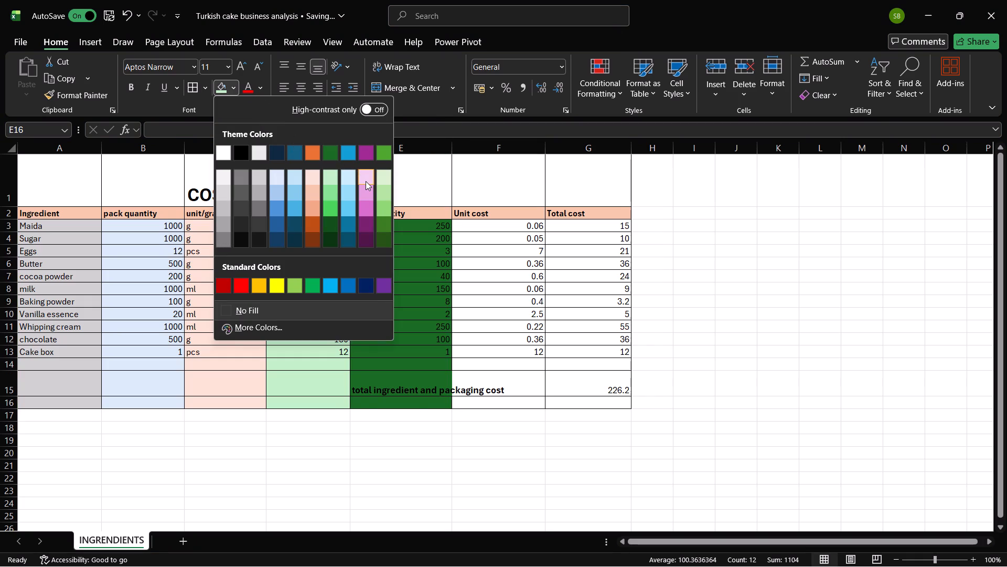
left_click(366, 181)
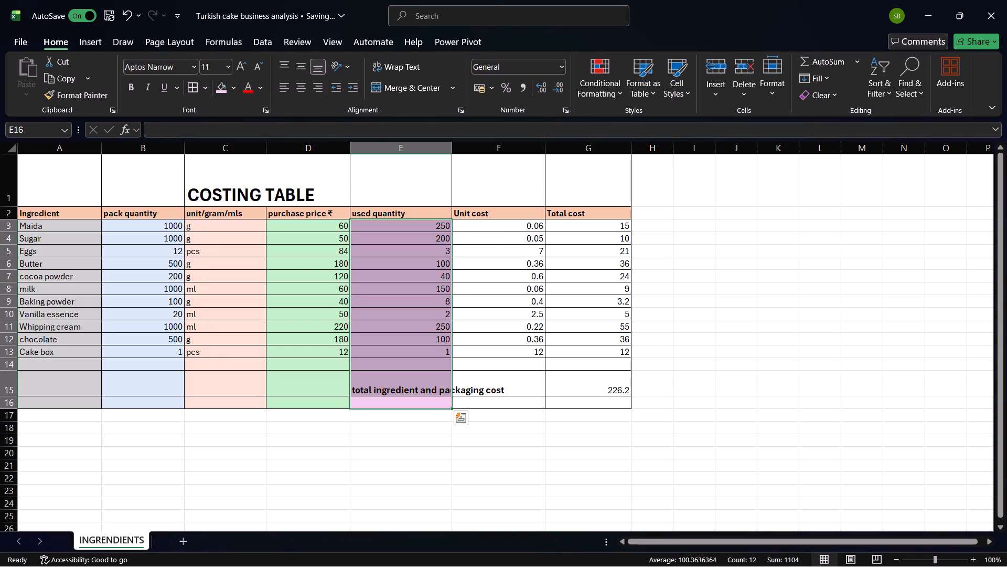
Fill the Unit cost column cells F3:F16 with the lightest shade of the bright green theme color at the end of the palette.
left_click(507, 404)
left_click_drag(507, 404, 502, 345)
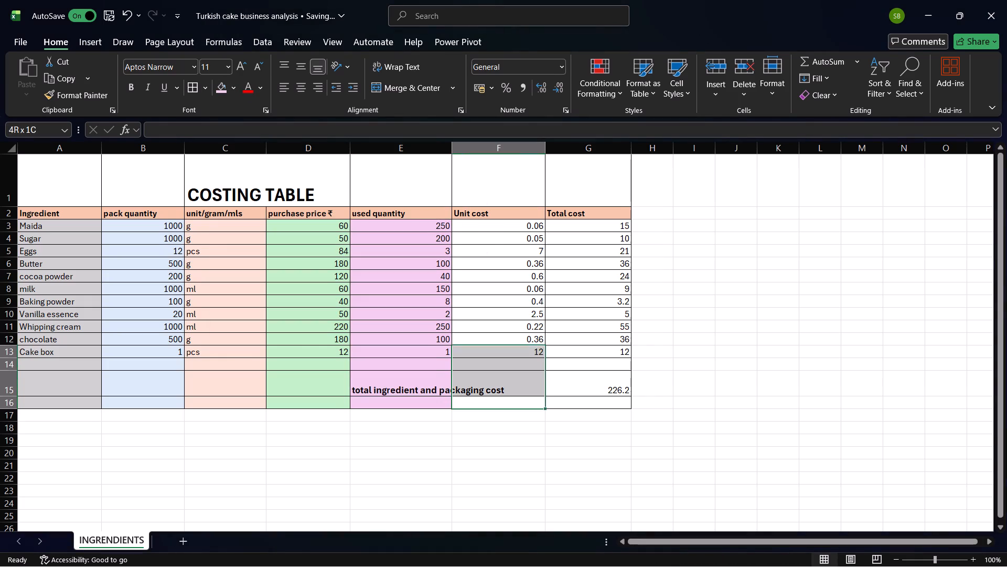
left_click_drag(502, 345, 496, 227)
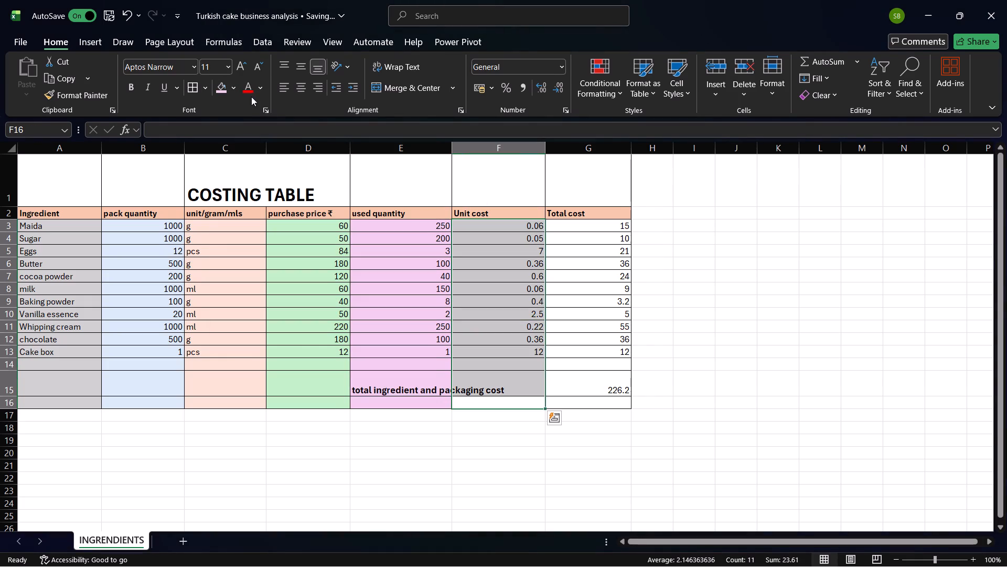
left_click(233, 84)
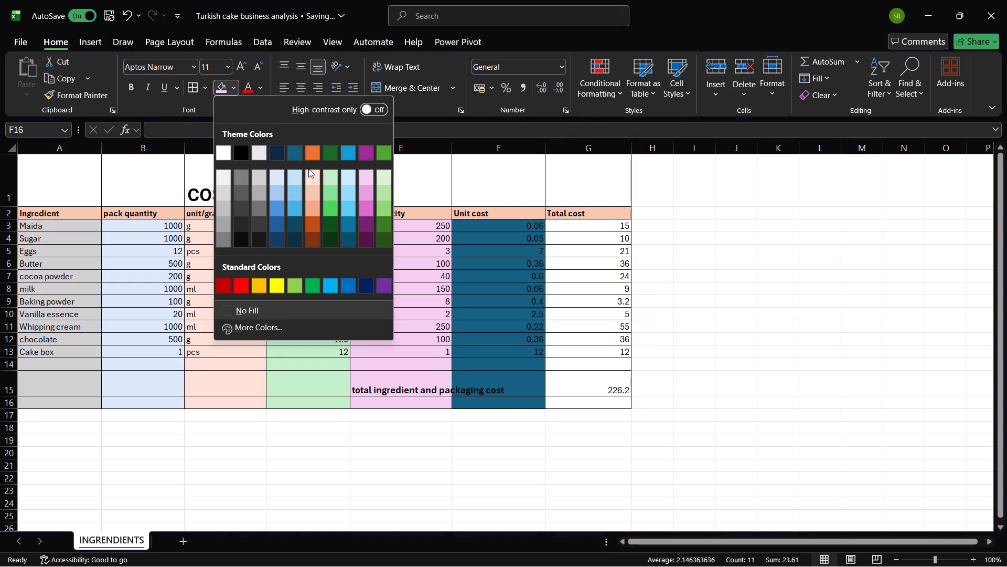
left_click(385, 180)
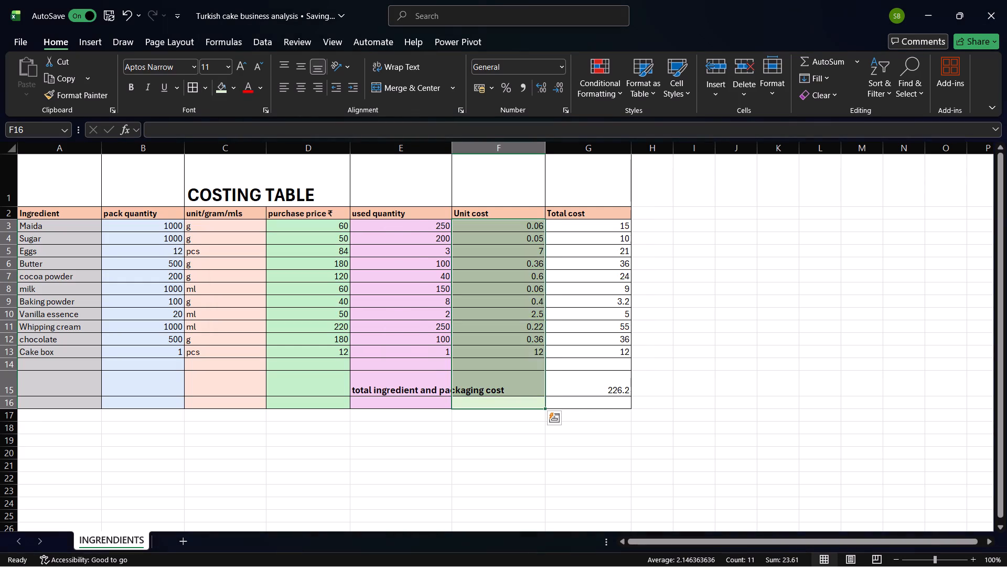
Fill the Total cost column cells G3:G16 with the standard yellow color.
left_click(586, 475)
left_click(594, 404)
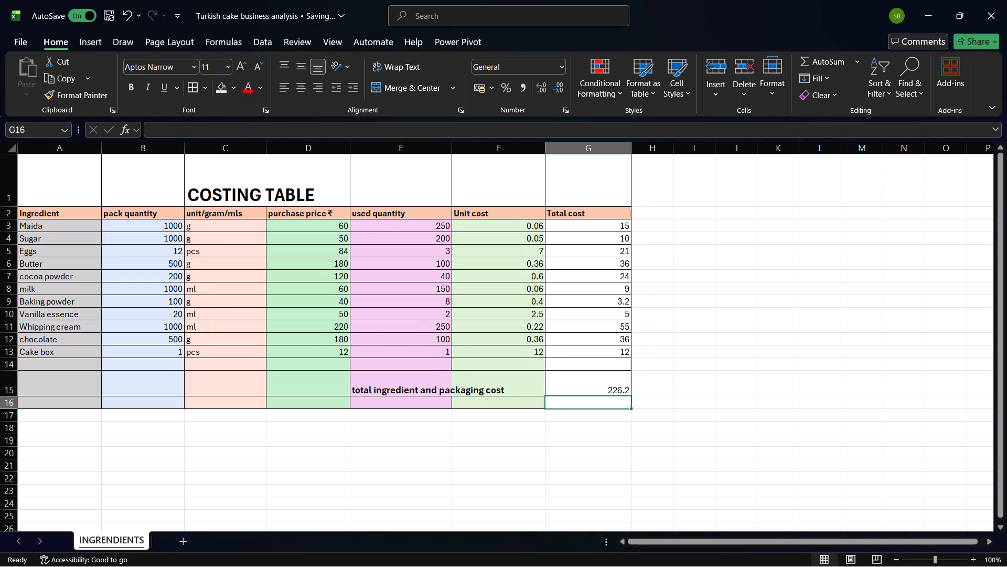
left_click_drag(594, 404, 586, 305)
left_click(580, 229)
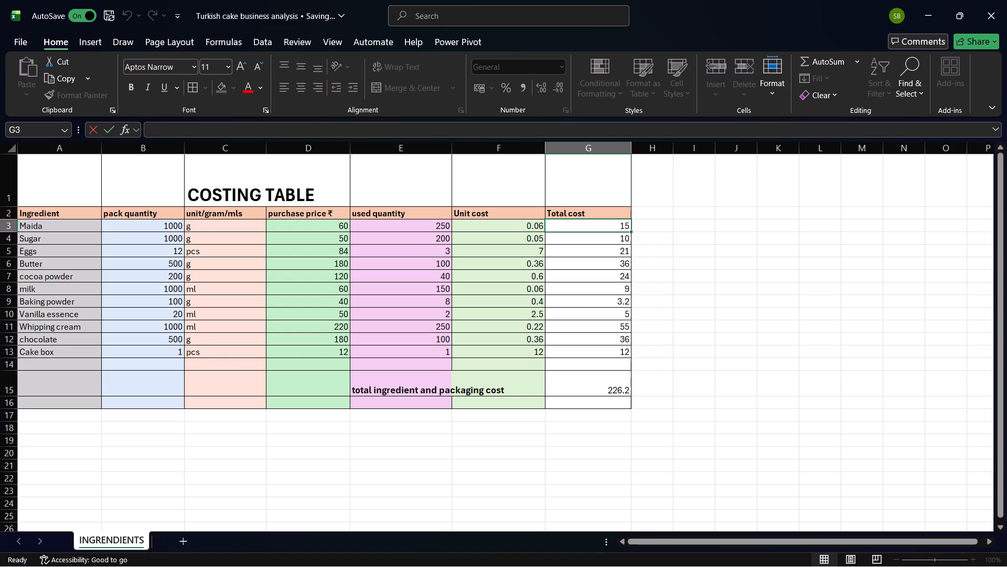
left_click_drag(580, 229, 589, 400)
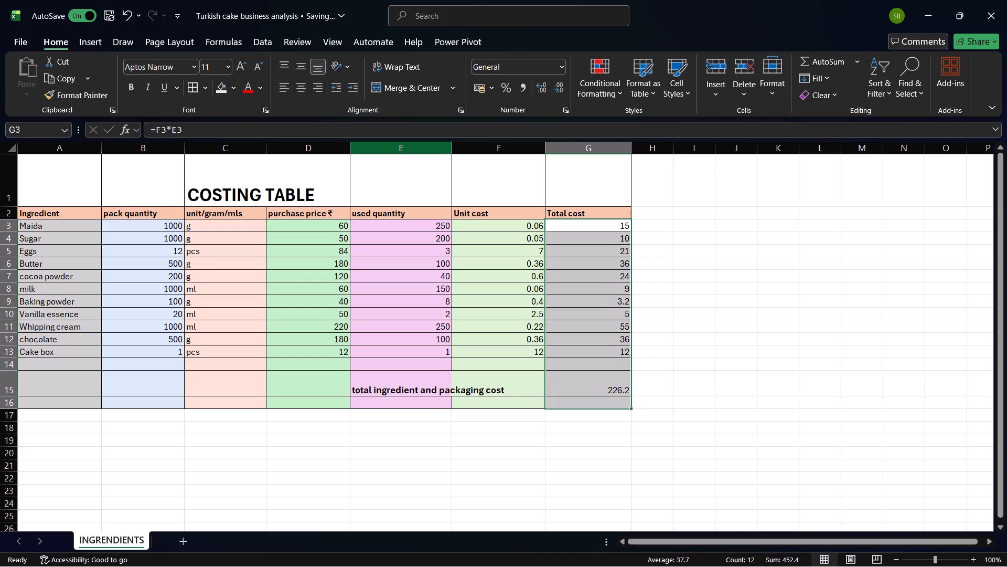
left_click(233, 85)
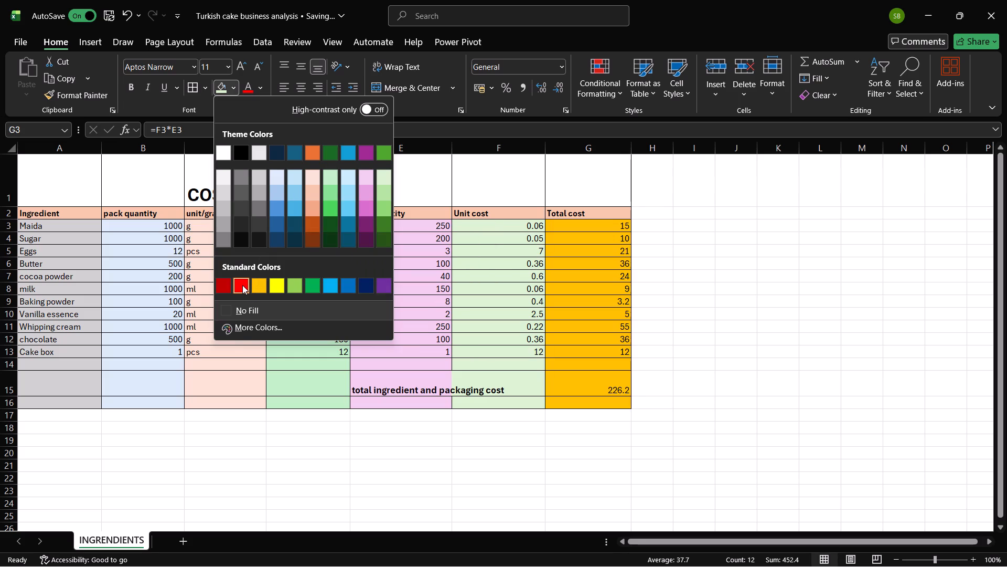
left_click(277, 284)
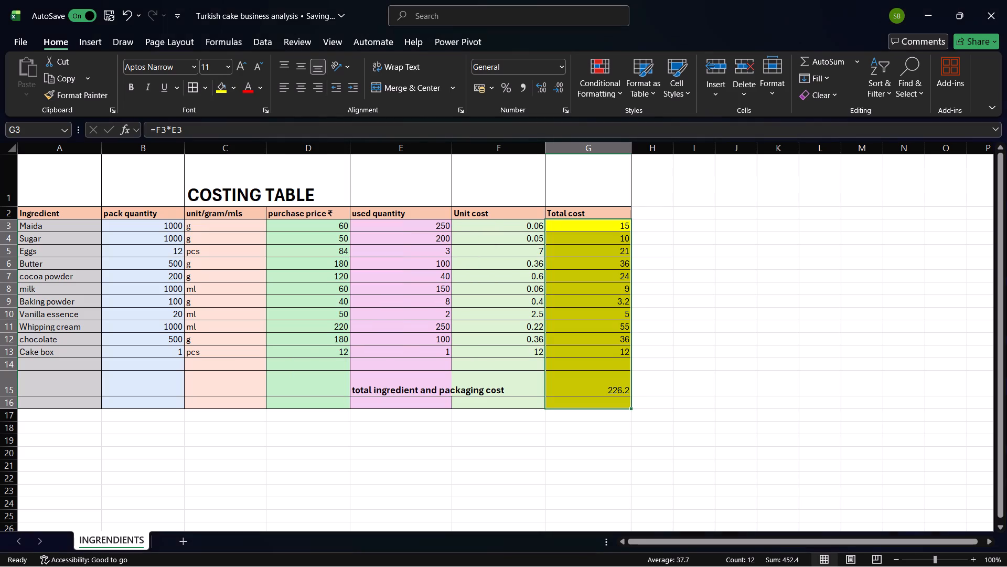
left_click(322, 475)
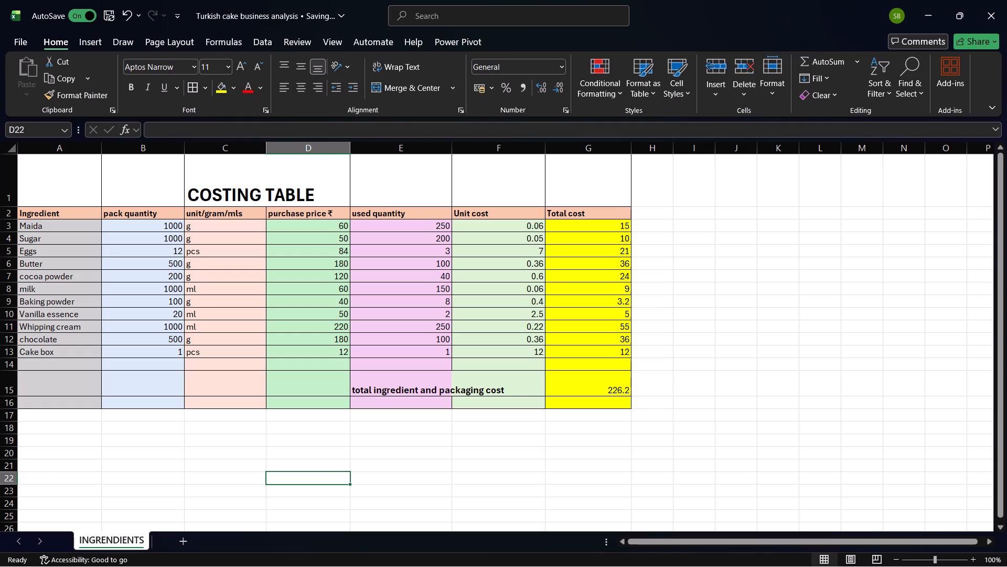
Merge and center the COSTING TABLE title across cells A1:G1.
left_click_drag(89, 180, 209, 181)
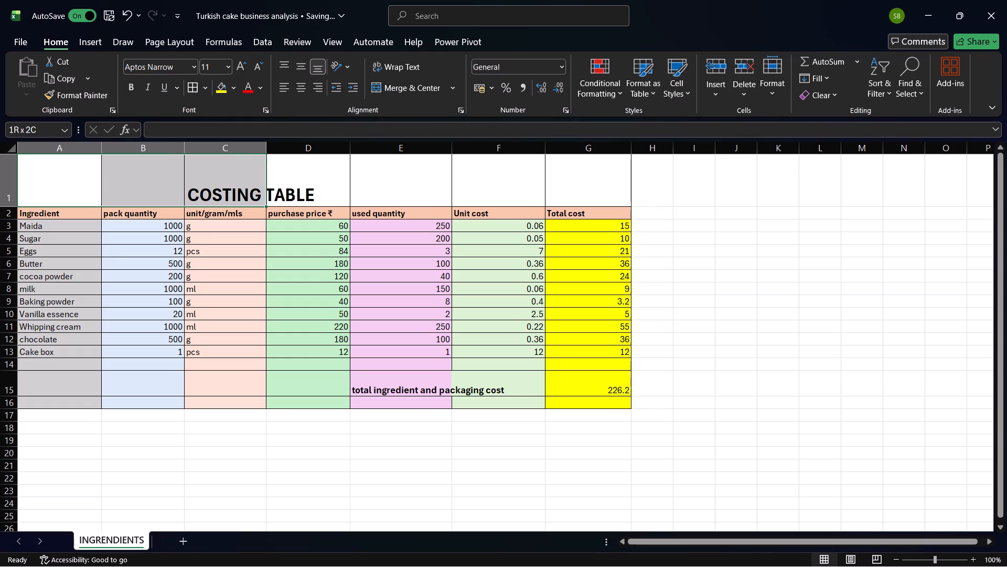
left_click_drag(209, 181, 565, 186)
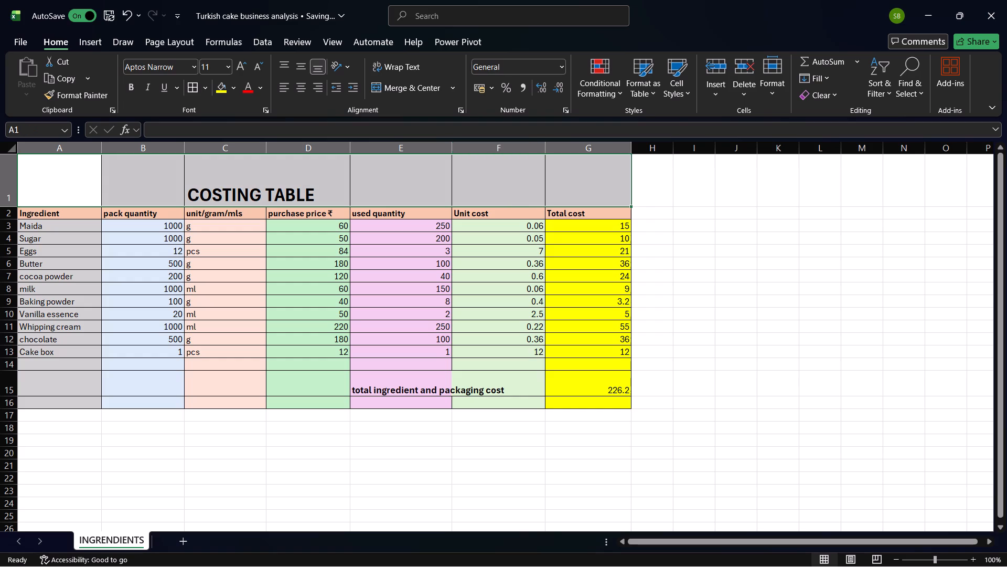
left_click(424, 86)
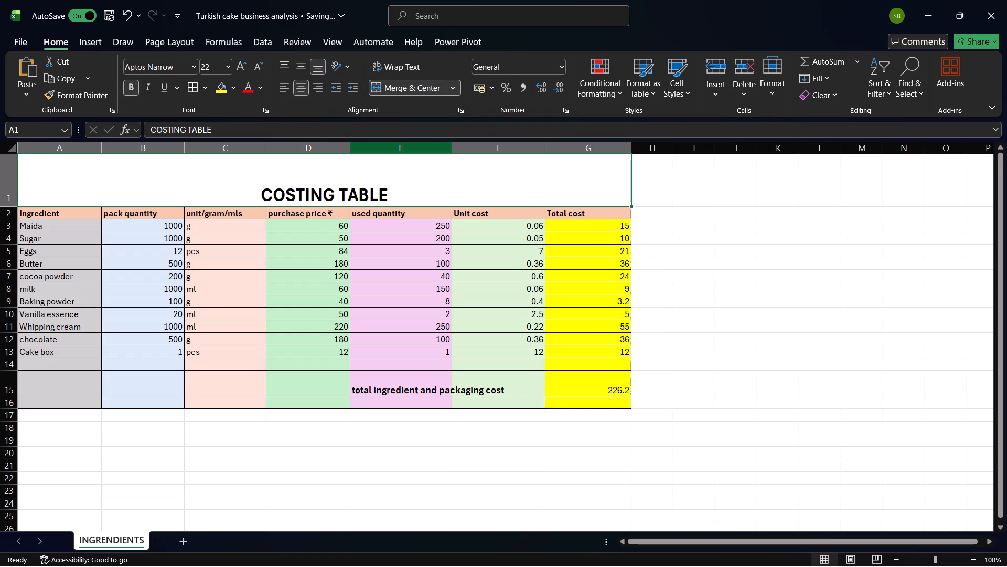
left_click(292, 430)
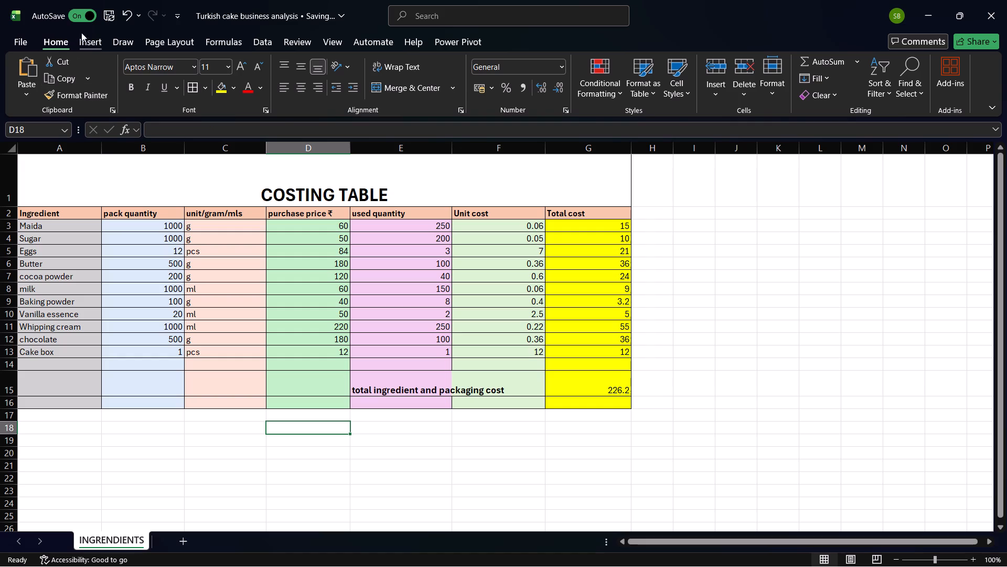
Save the workbook.
left_click(104, 17)
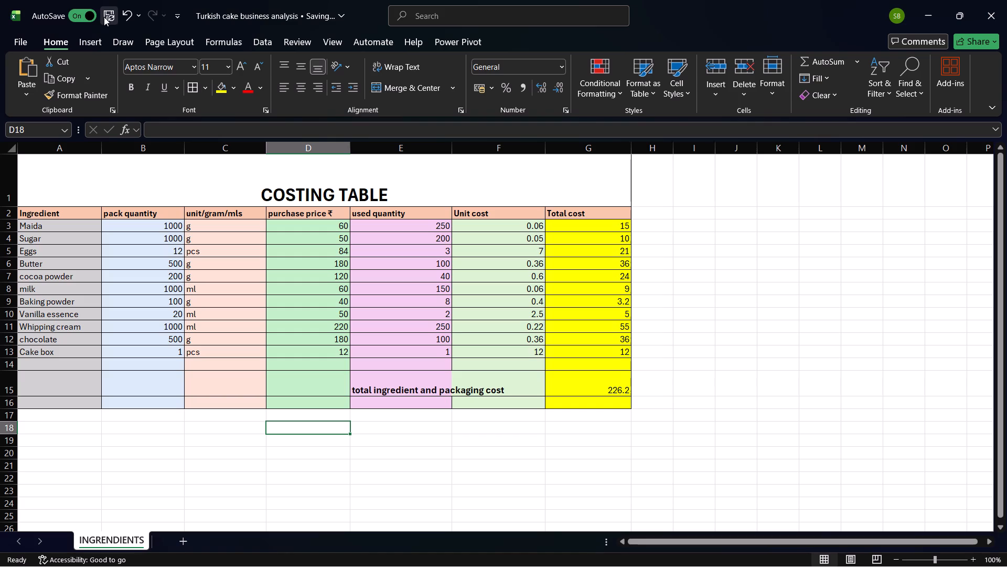
Add a new worksheet after INGRENDIENTS and name it CAKE COSTING.
left_click(183, 542)
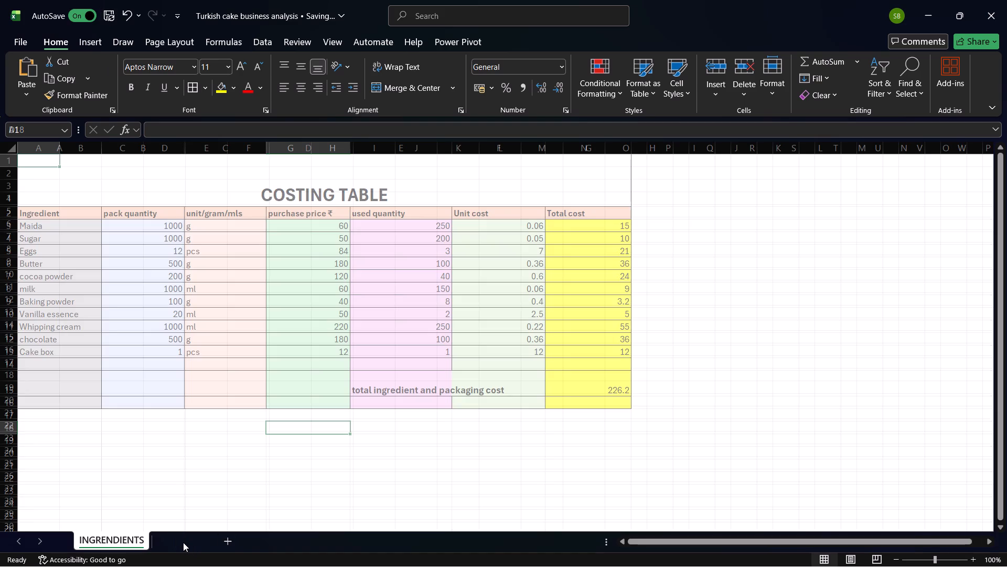
double_click(183, 542)
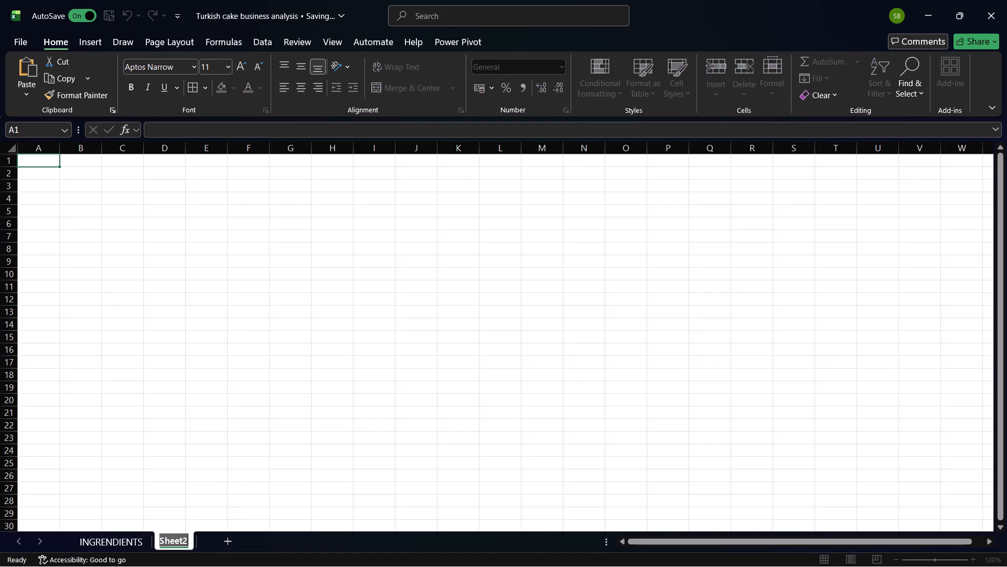
key("BackSpace")
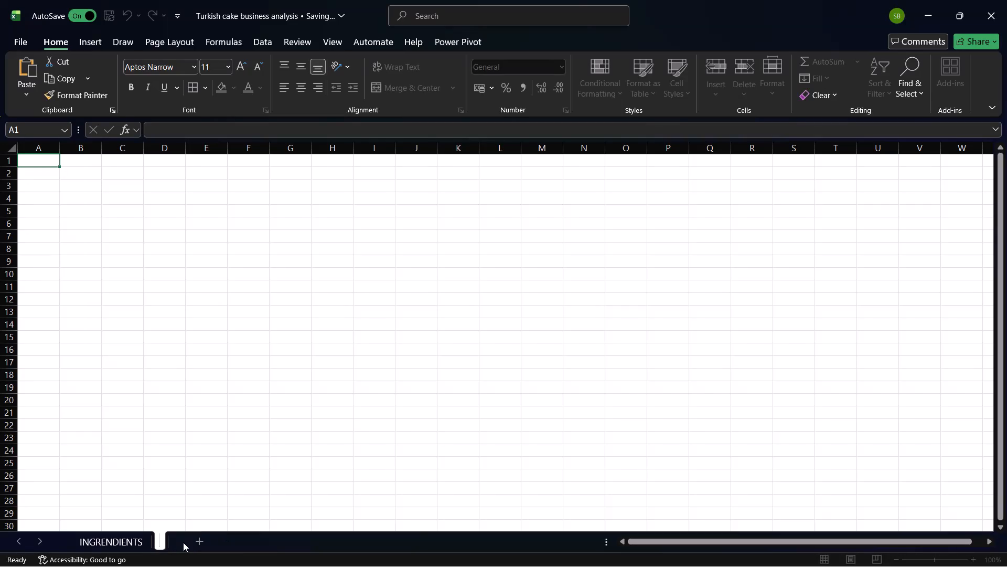
type("CA")
type("KE")
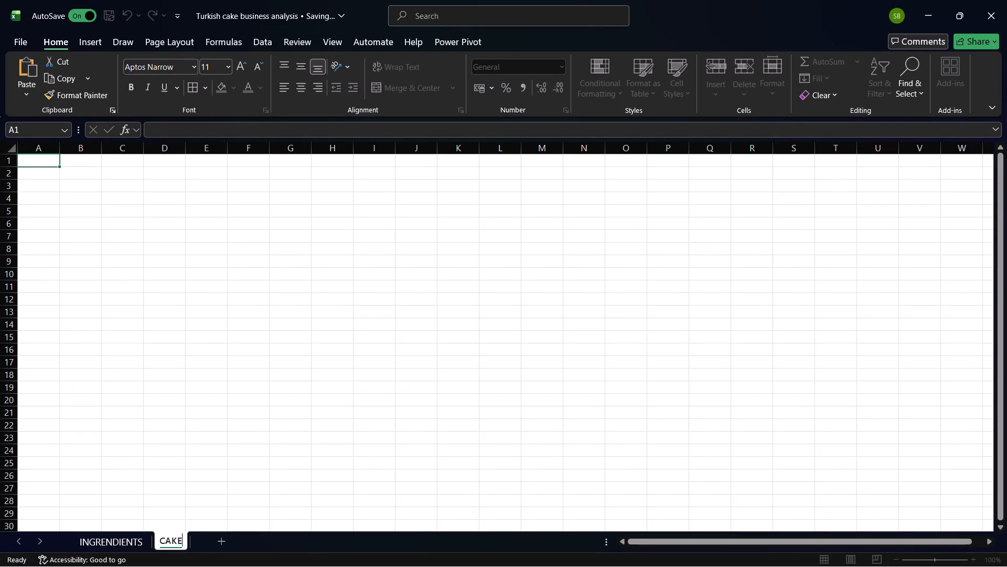
key("space")
type("COSTING")
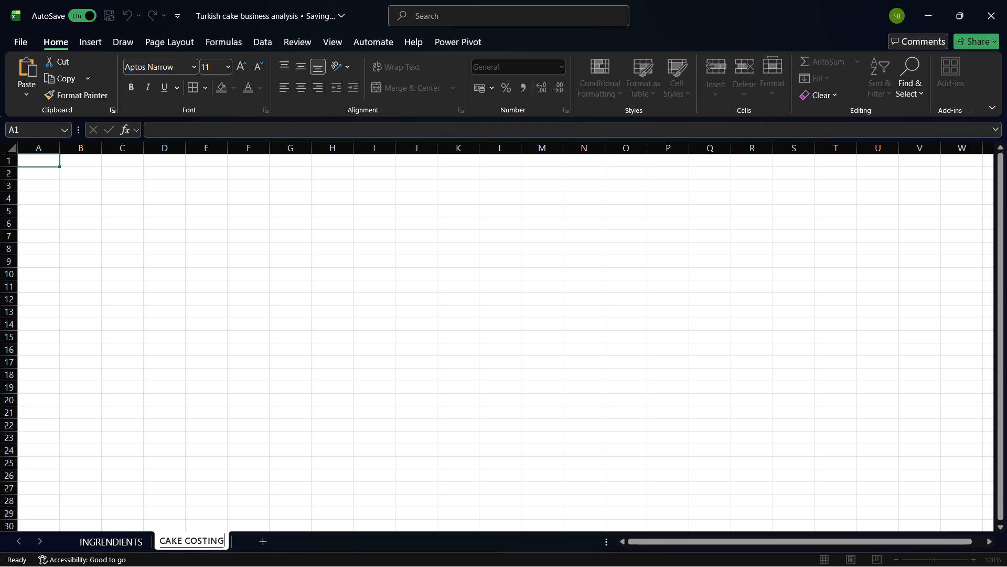
left_click(67, 173)
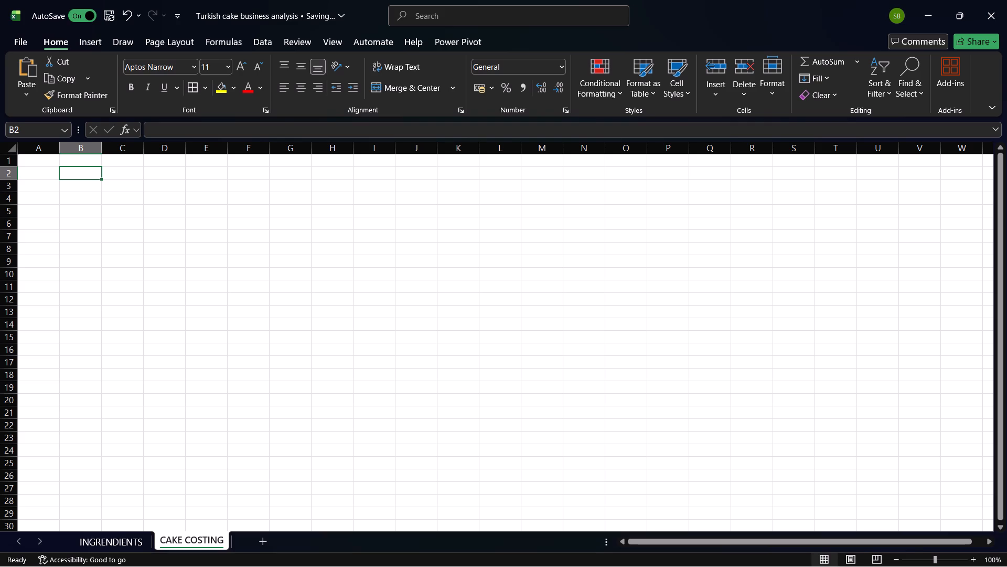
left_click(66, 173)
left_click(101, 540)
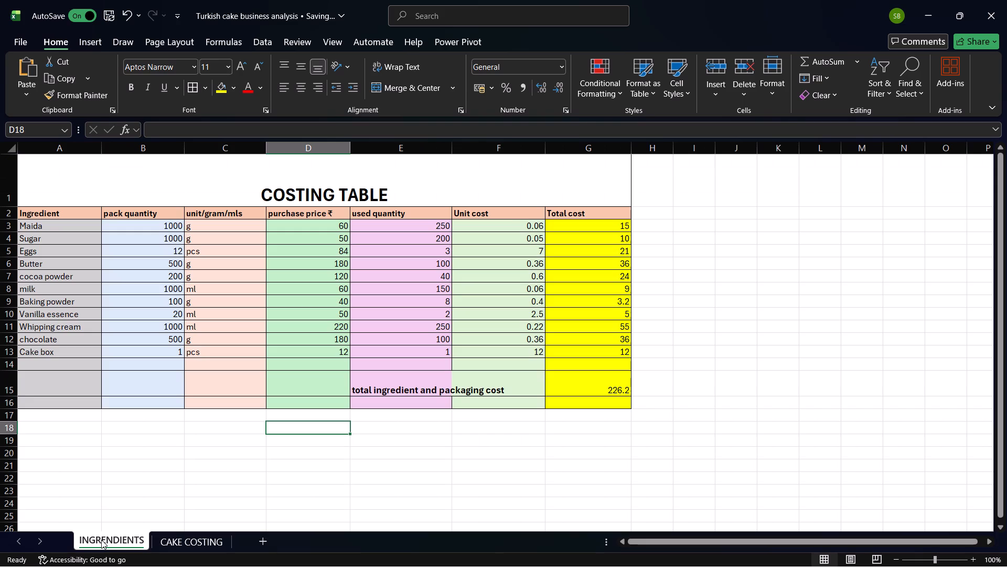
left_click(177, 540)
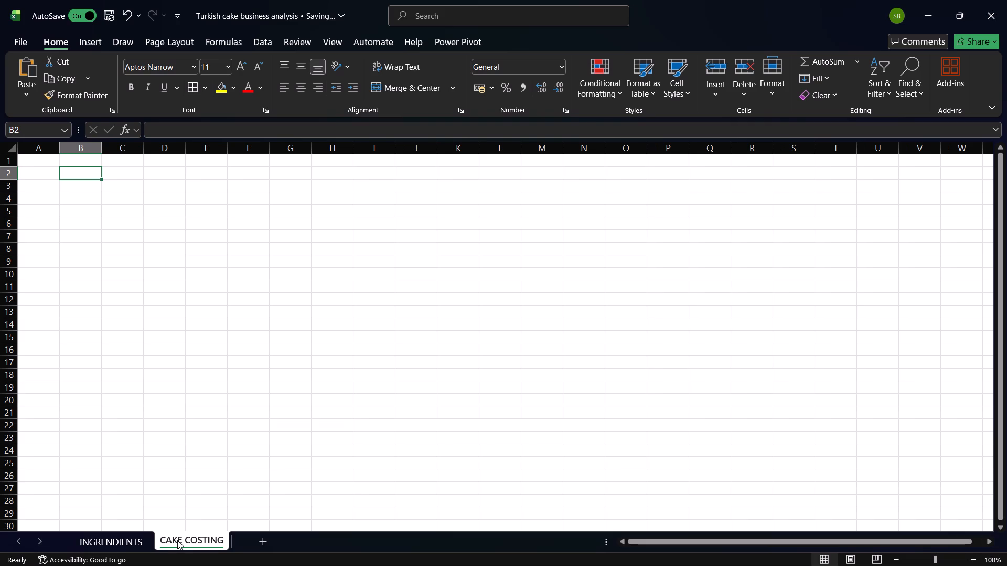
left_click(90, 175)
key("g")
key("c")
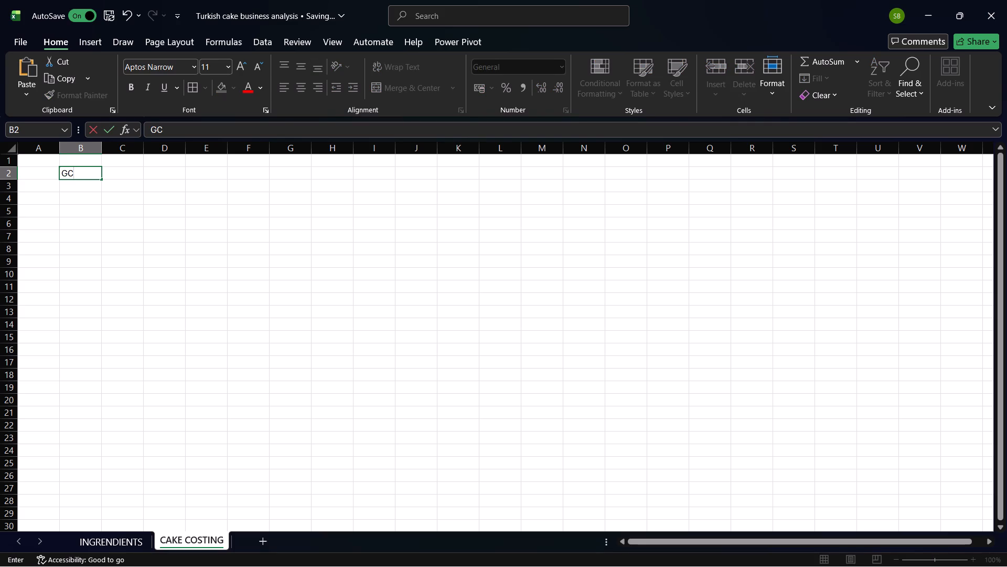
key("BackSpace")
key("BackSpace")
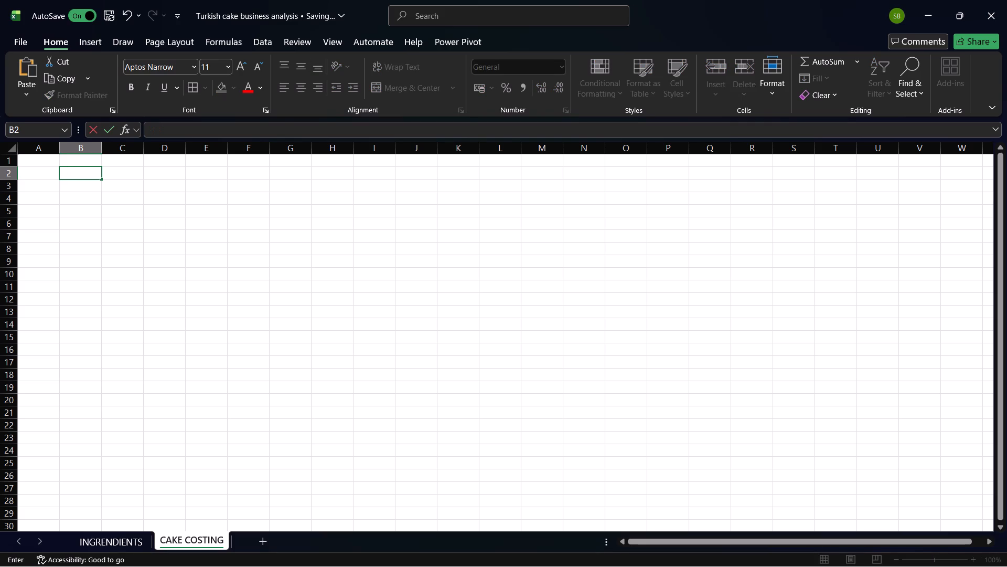
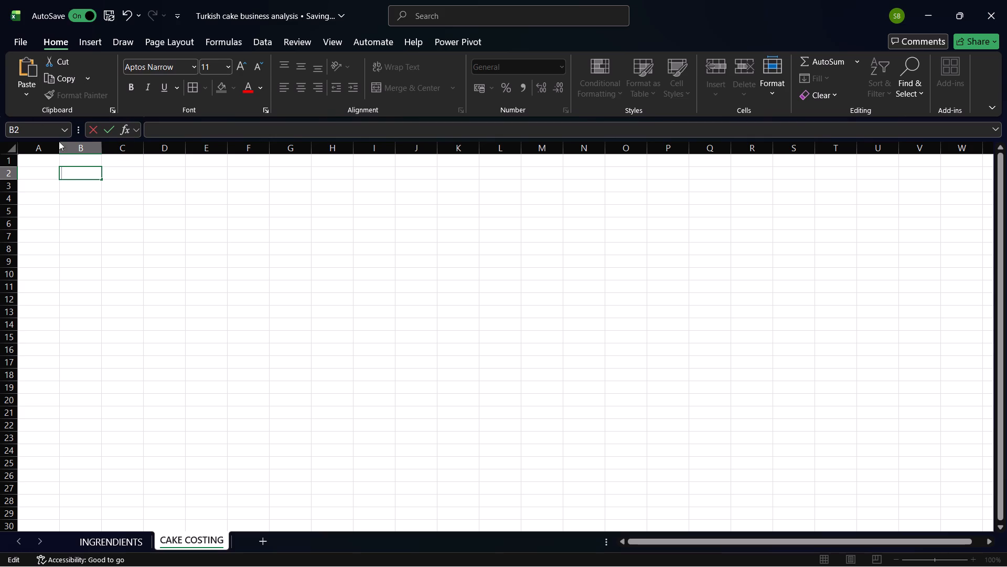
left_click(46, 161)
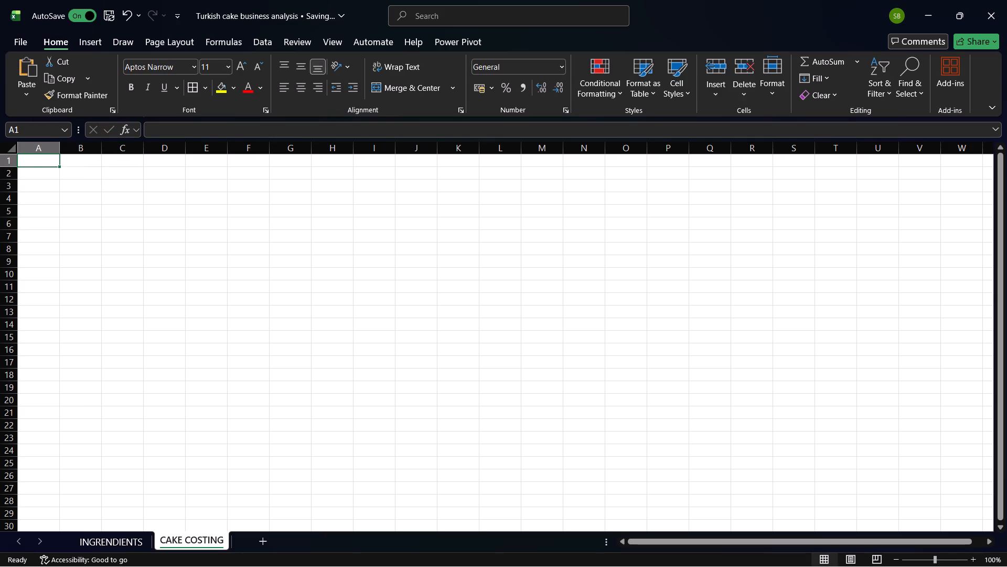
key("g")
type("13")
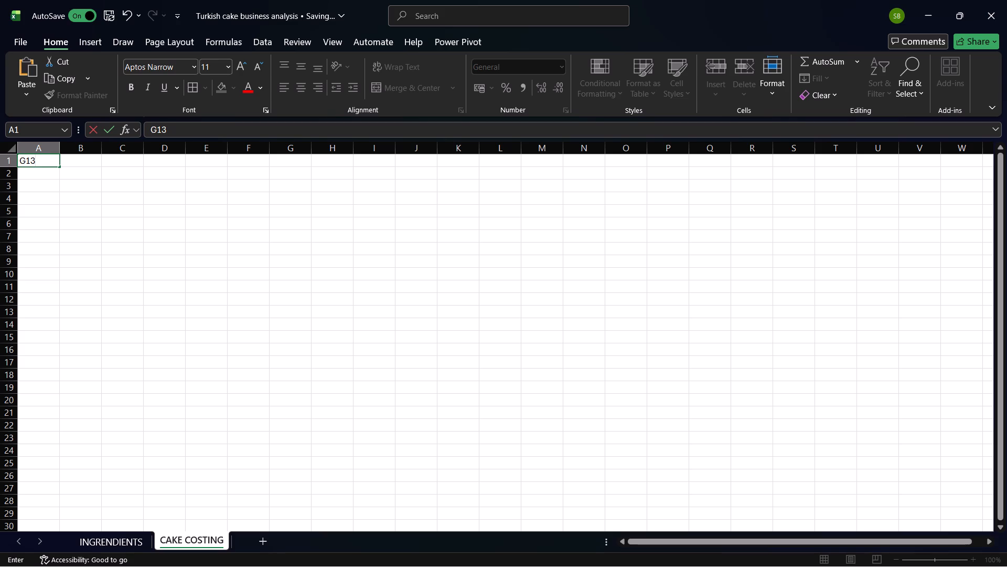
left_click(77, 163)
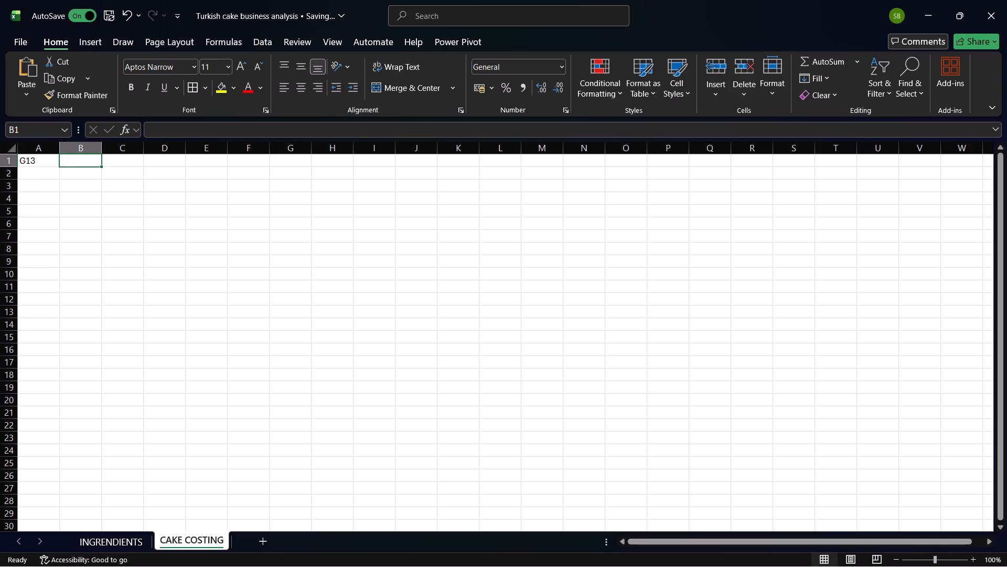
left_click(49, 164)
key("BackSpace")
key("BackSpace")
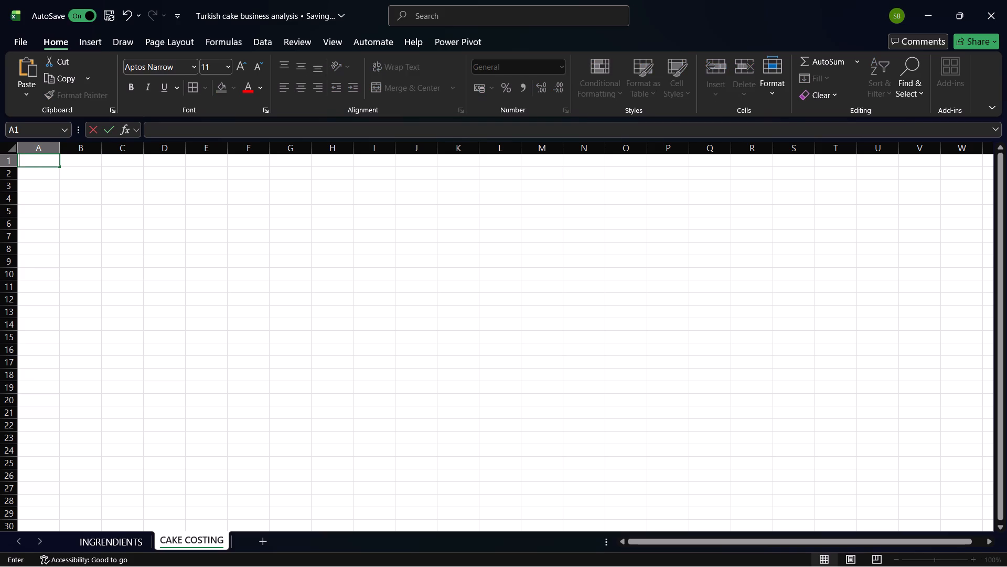
Enter the formula =INGREDIENTS!G14 in cell B1 of the CAKE COSTING sheet.
left_click(90, 162)
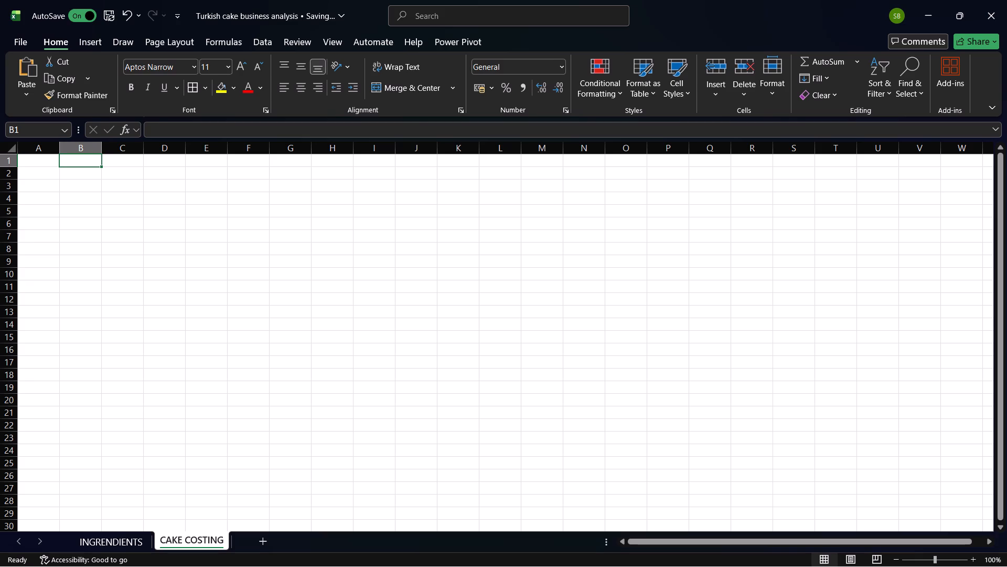
left_click(90, 162)
double_click(90, 162)
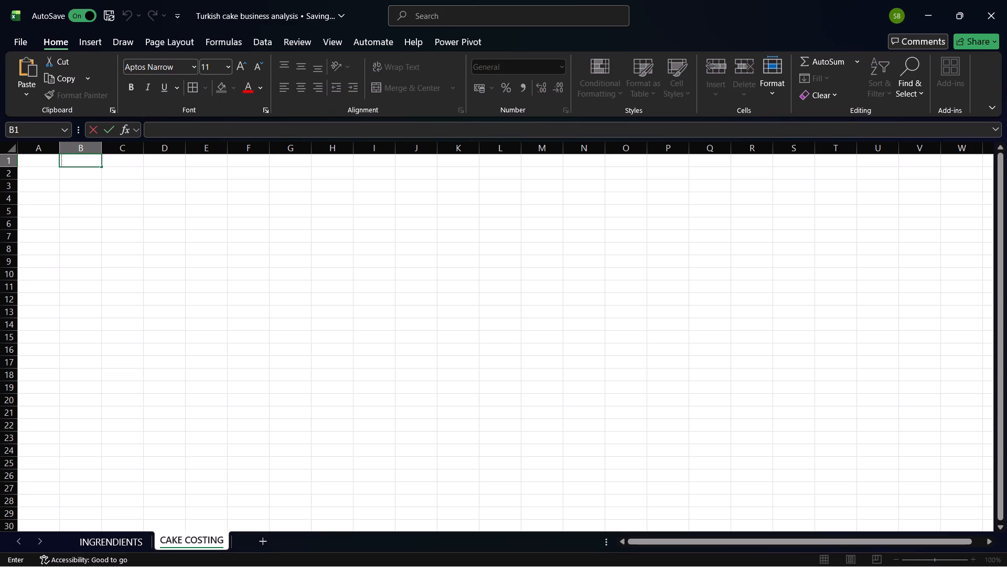
key("equal")
key("i")
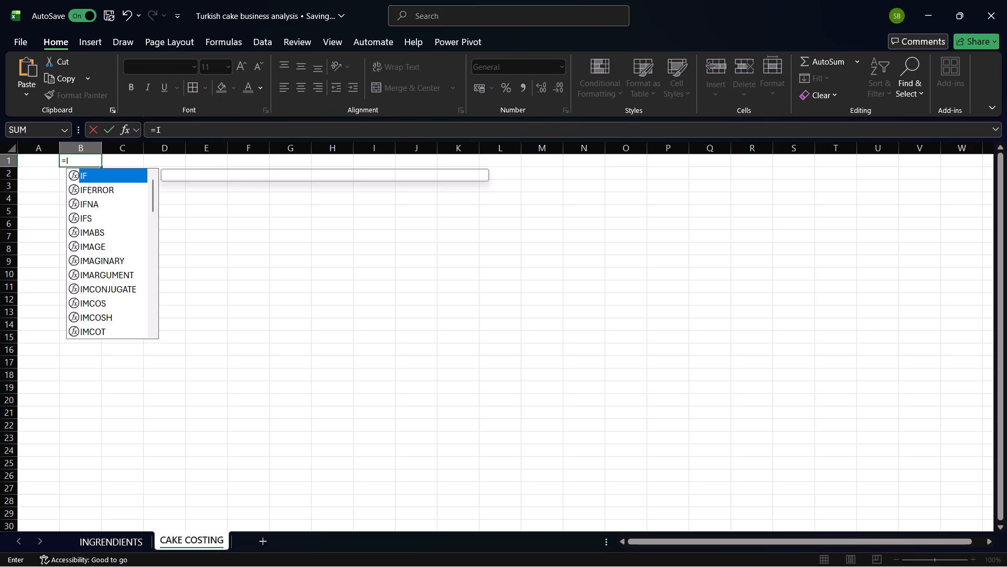
key("n")
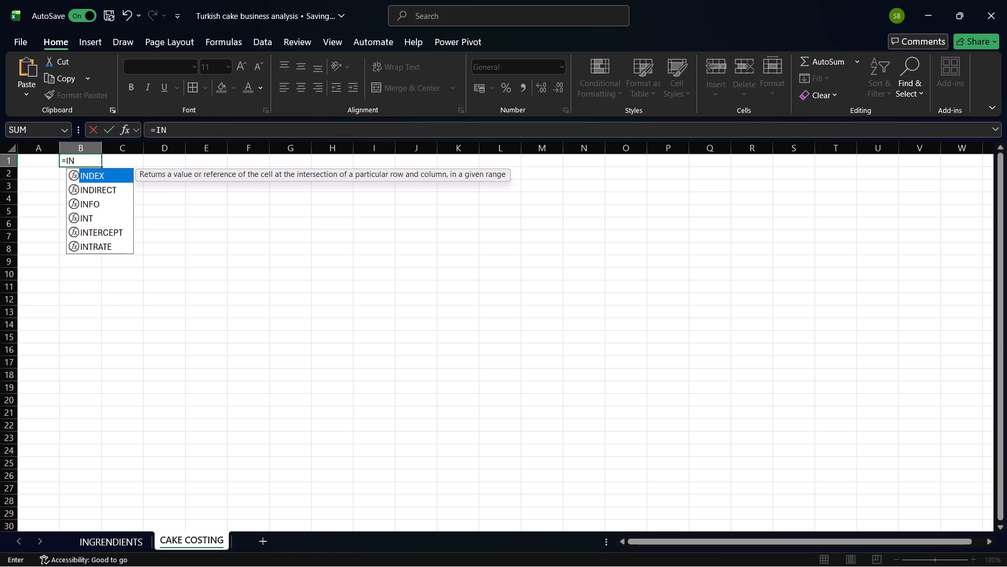
key("g")
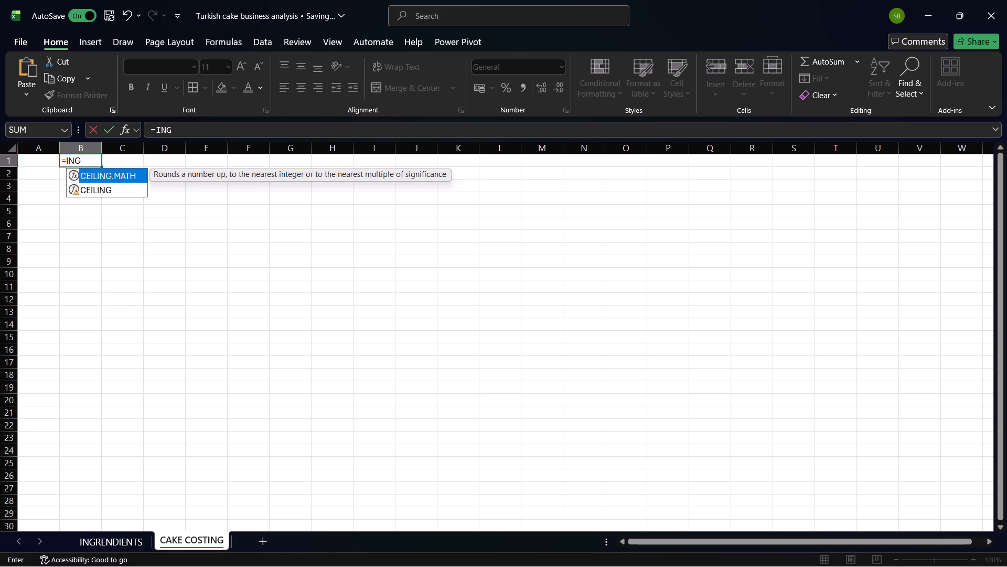
type("RE")
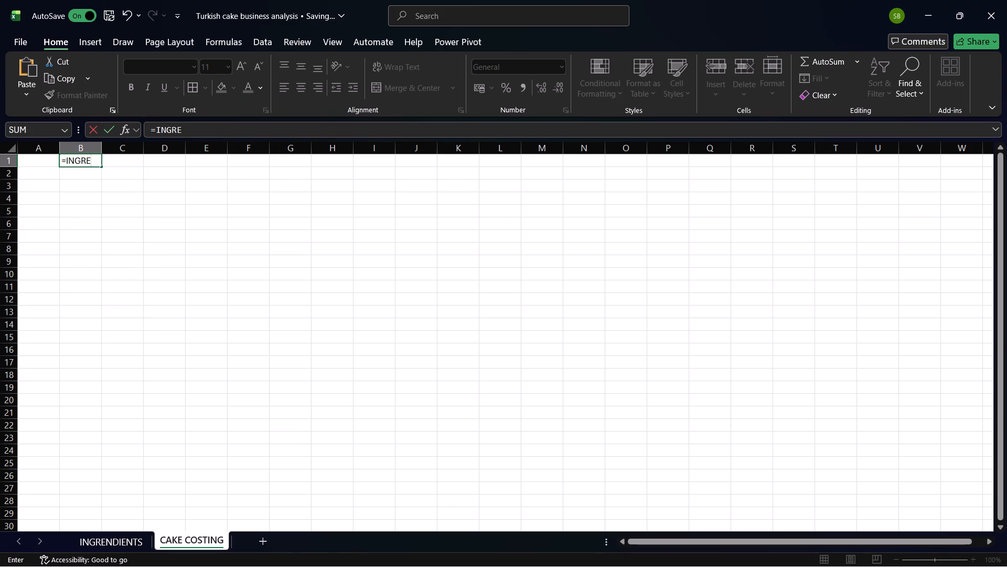
type("DIEN")
type("TS")
key("shift+exclam")
key("g")
type("14")
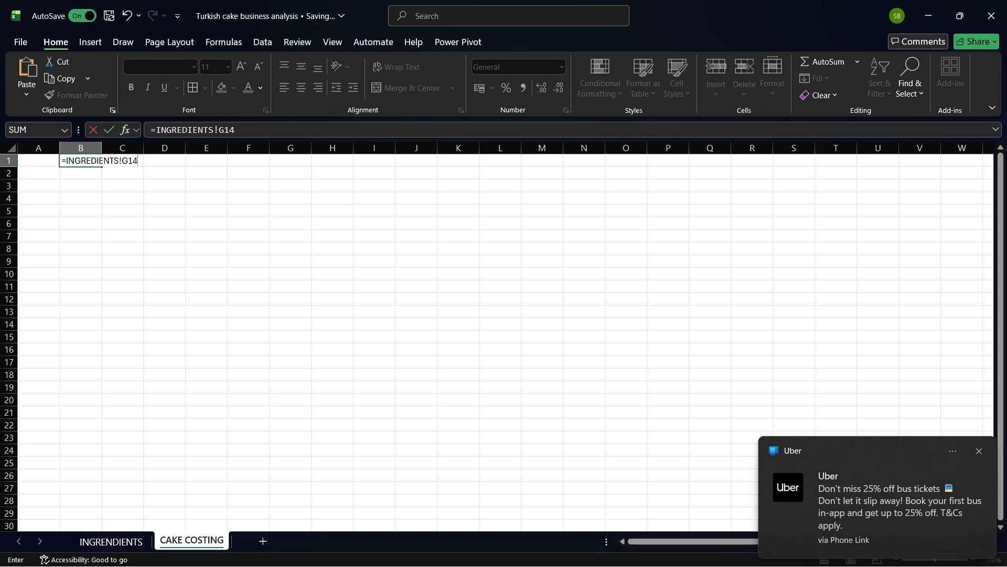
key("Return")
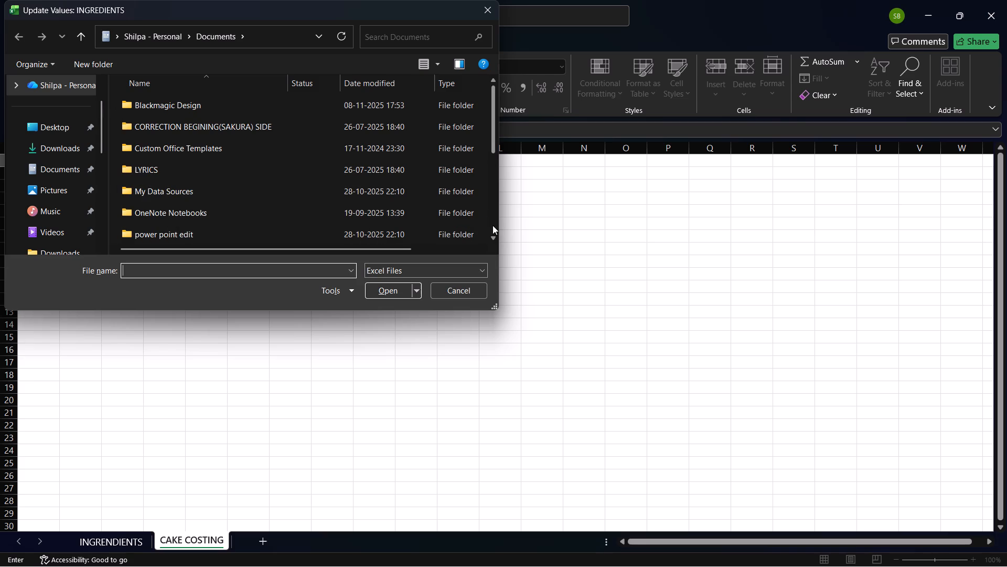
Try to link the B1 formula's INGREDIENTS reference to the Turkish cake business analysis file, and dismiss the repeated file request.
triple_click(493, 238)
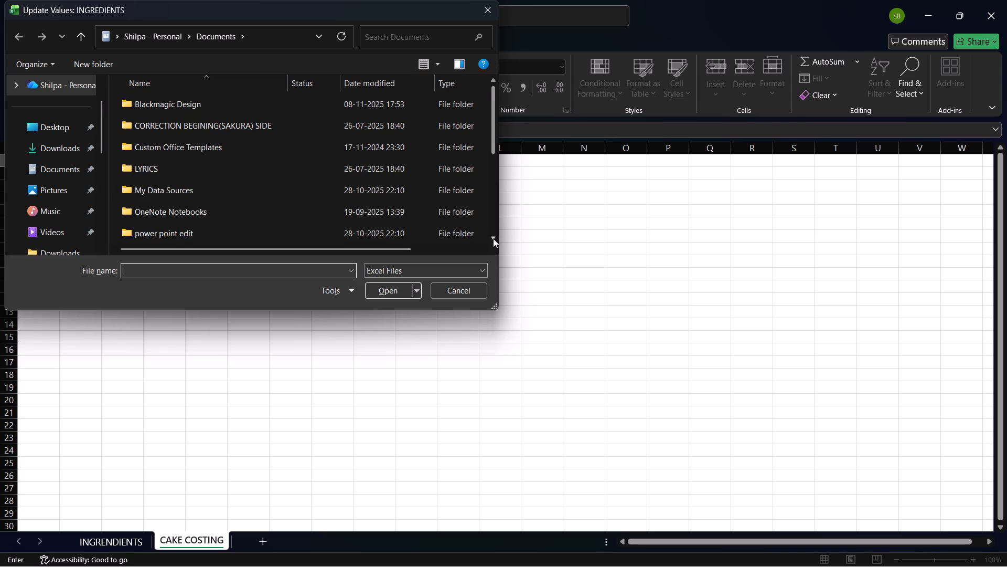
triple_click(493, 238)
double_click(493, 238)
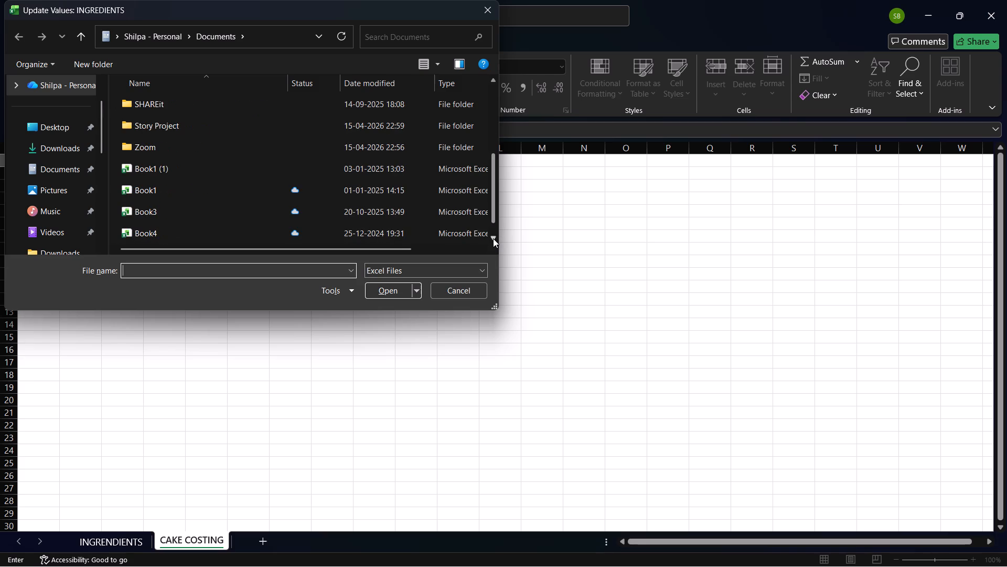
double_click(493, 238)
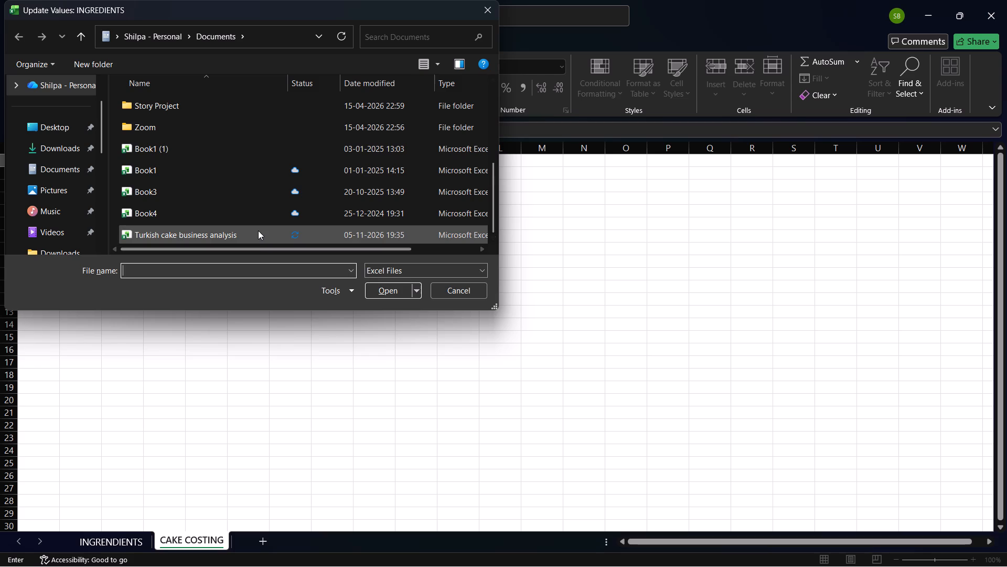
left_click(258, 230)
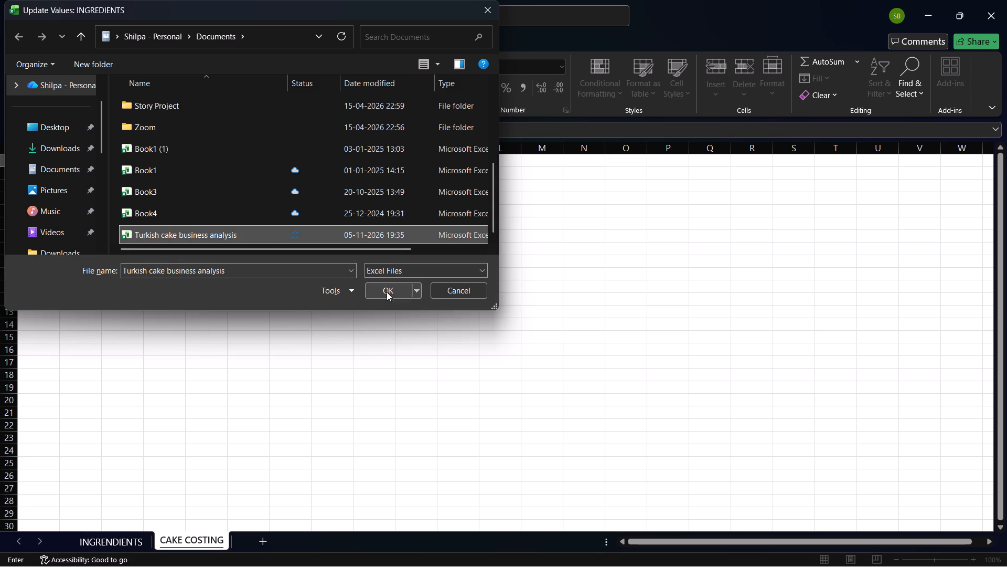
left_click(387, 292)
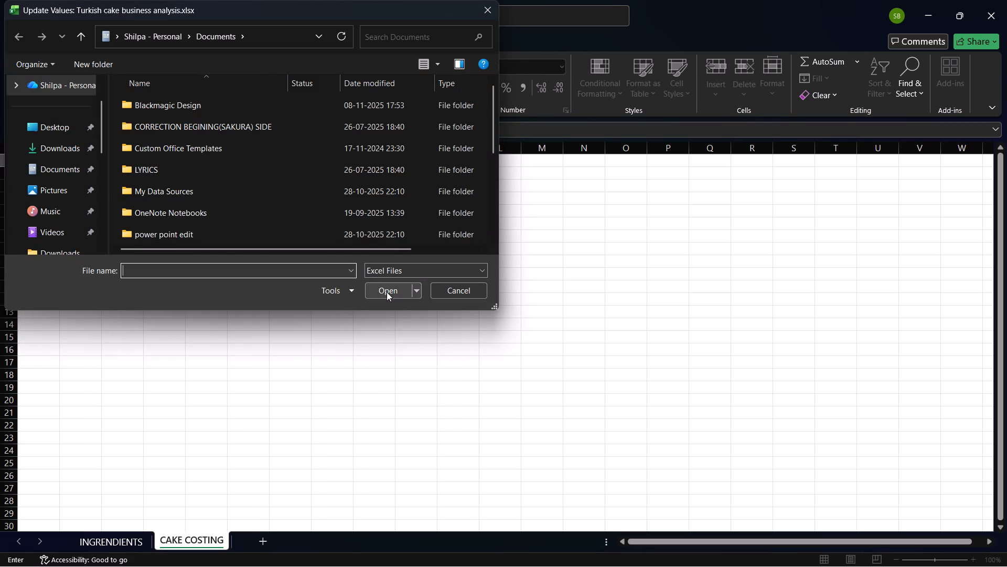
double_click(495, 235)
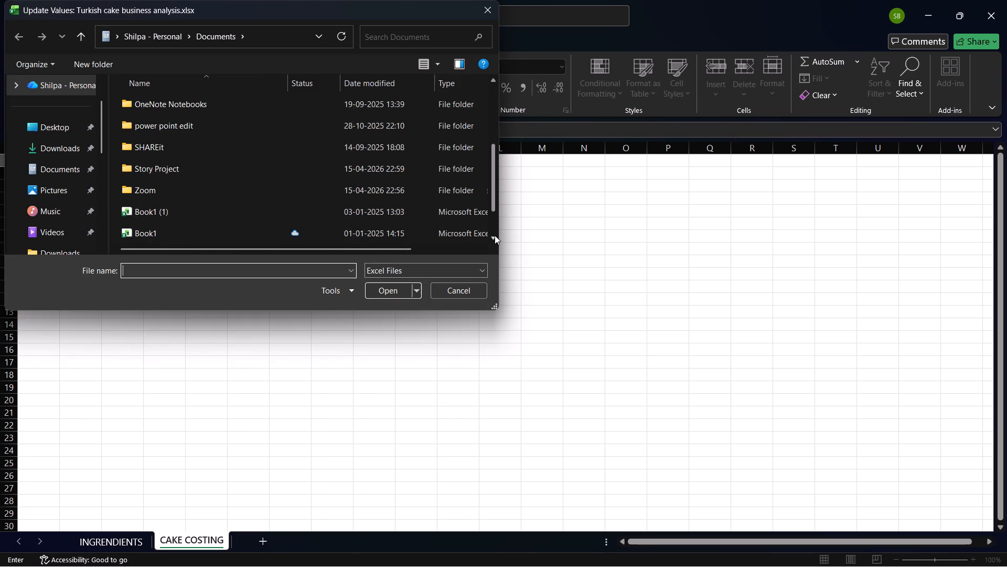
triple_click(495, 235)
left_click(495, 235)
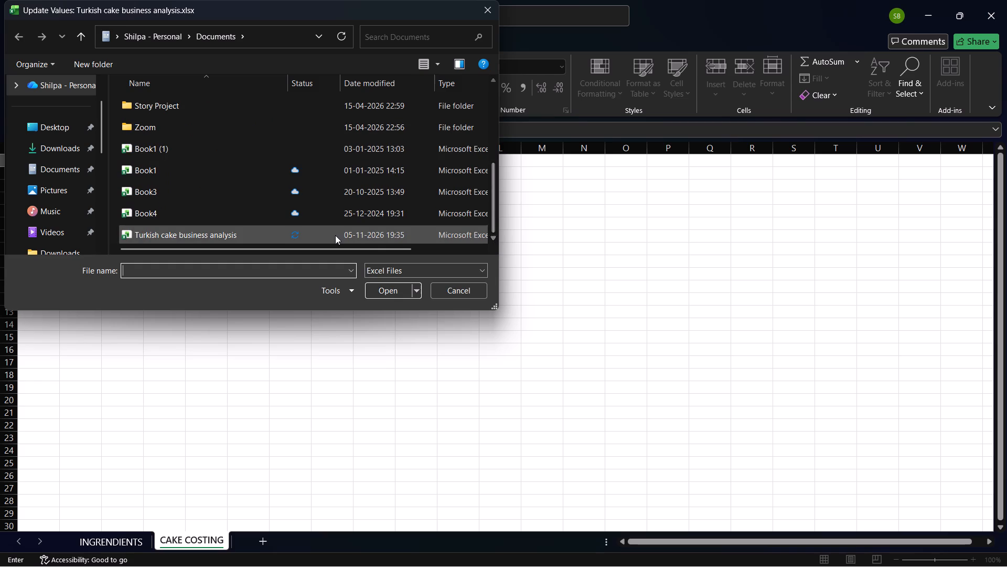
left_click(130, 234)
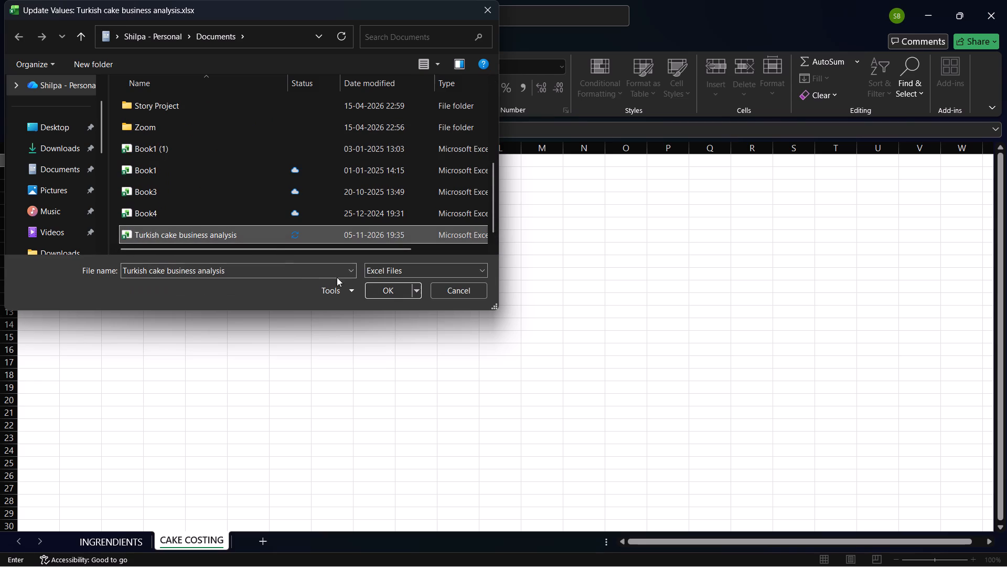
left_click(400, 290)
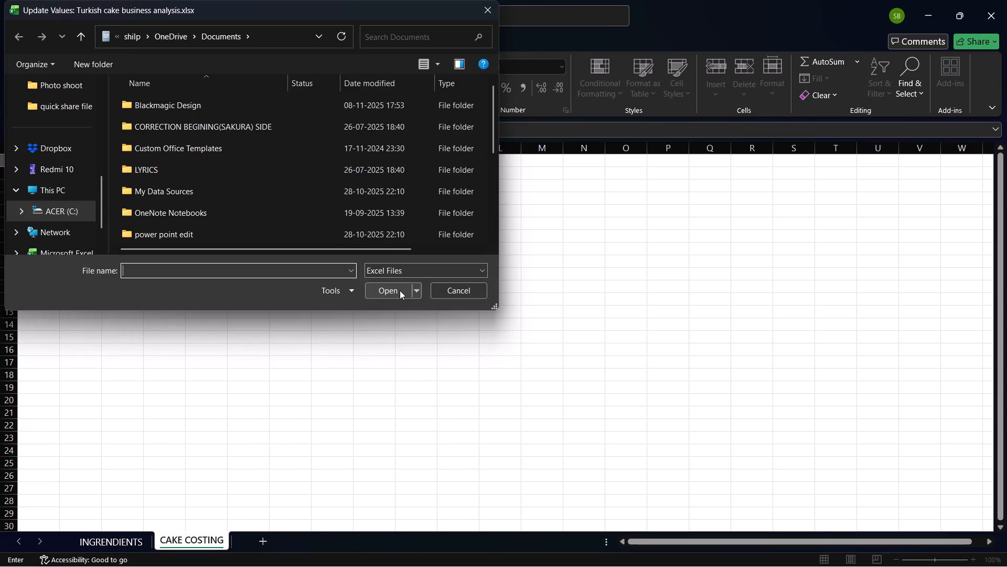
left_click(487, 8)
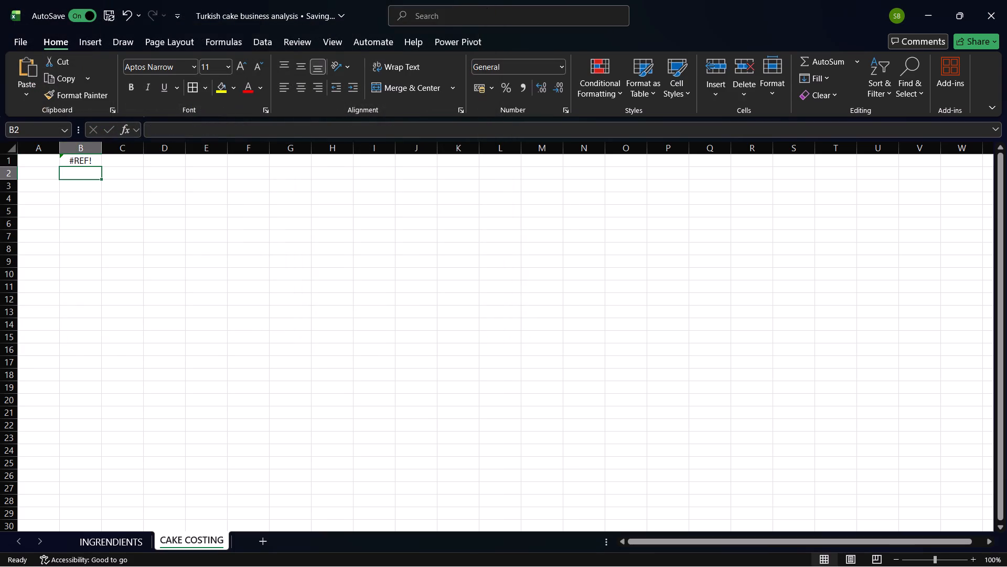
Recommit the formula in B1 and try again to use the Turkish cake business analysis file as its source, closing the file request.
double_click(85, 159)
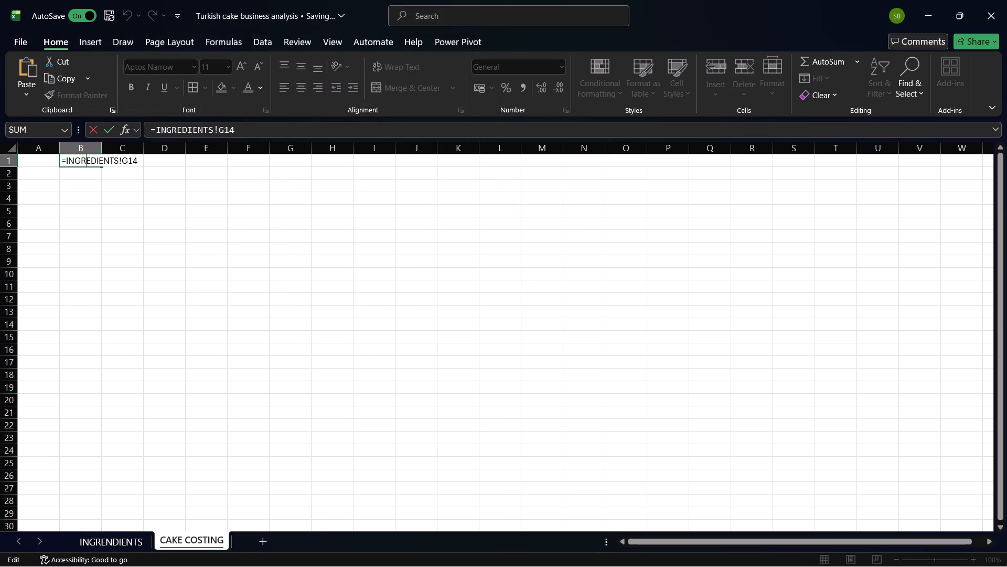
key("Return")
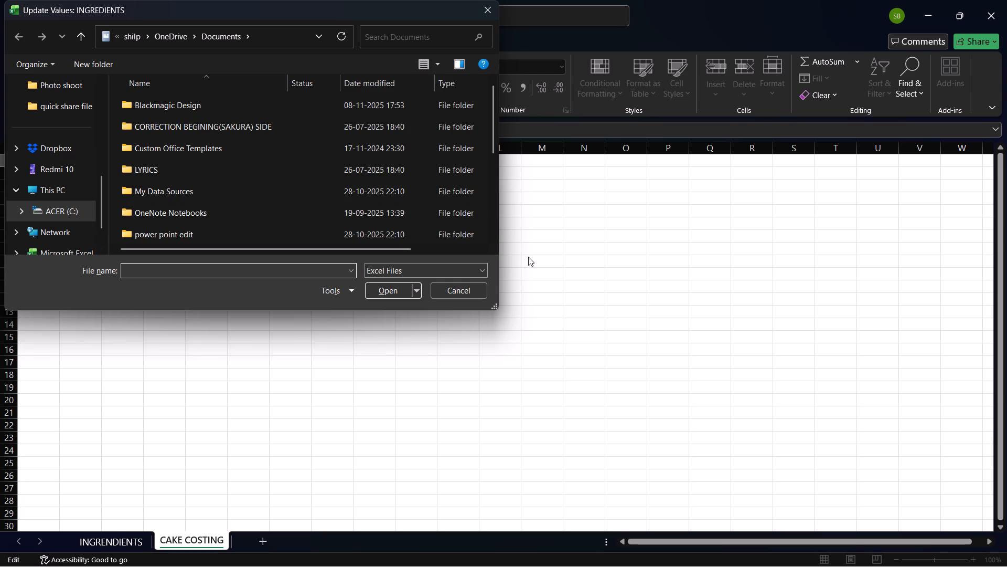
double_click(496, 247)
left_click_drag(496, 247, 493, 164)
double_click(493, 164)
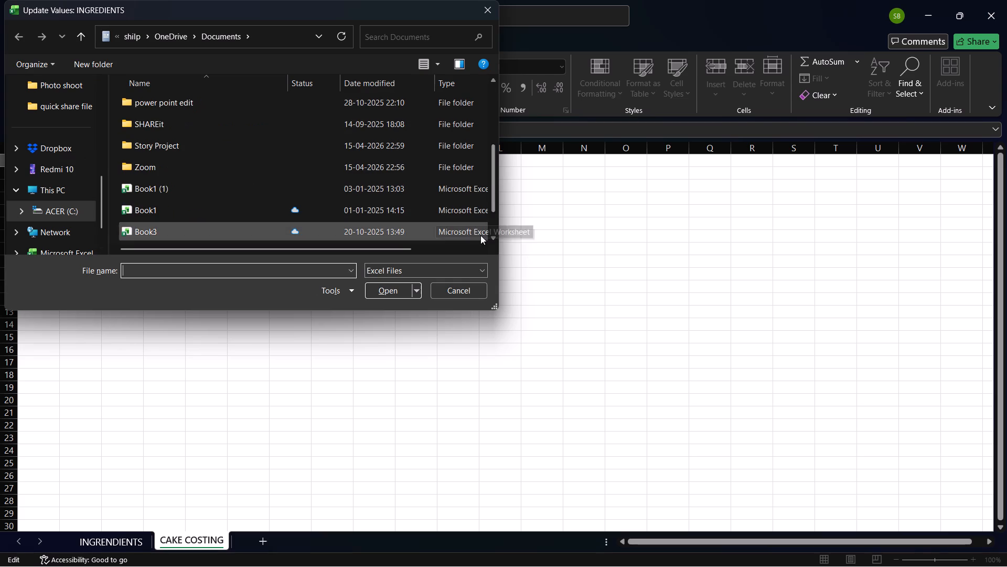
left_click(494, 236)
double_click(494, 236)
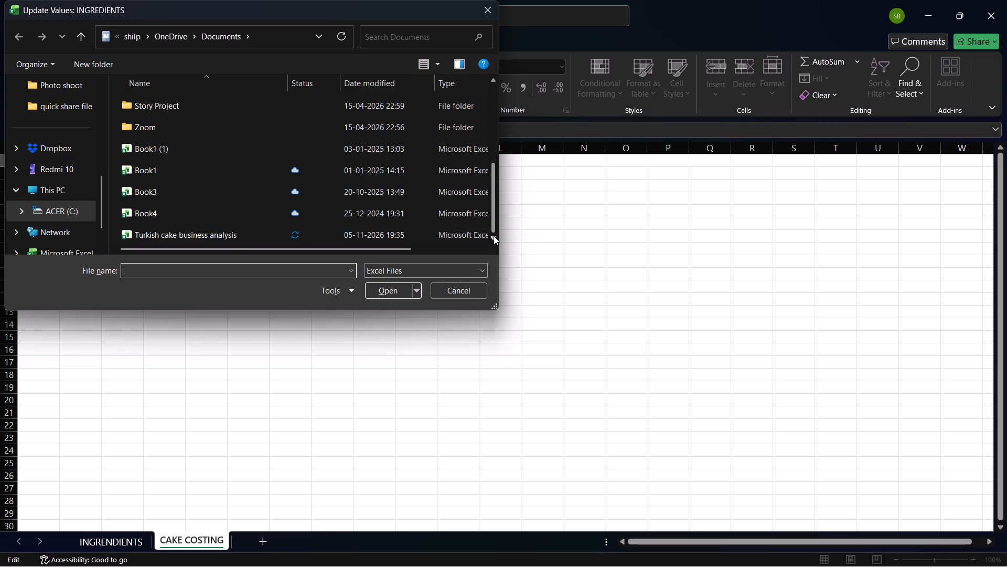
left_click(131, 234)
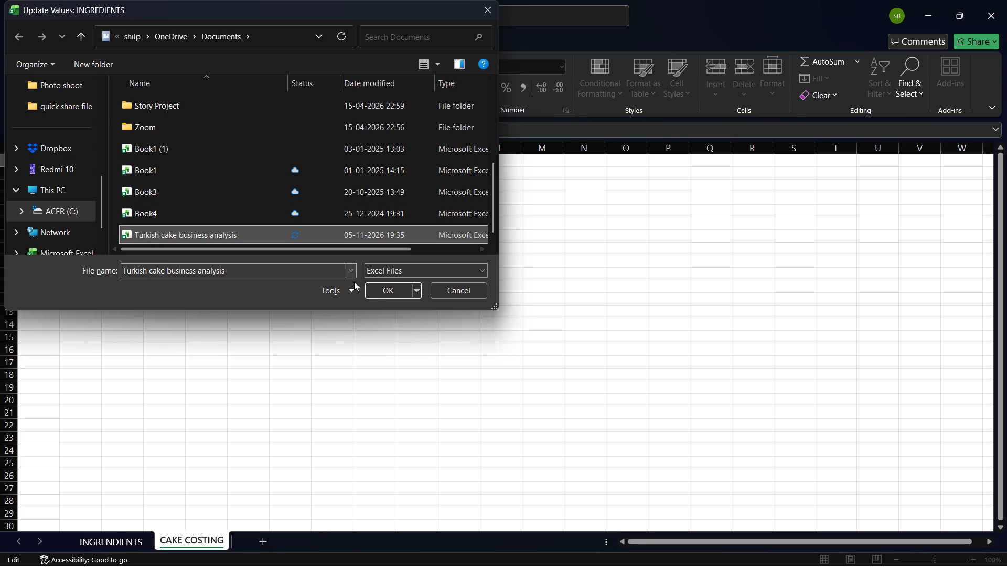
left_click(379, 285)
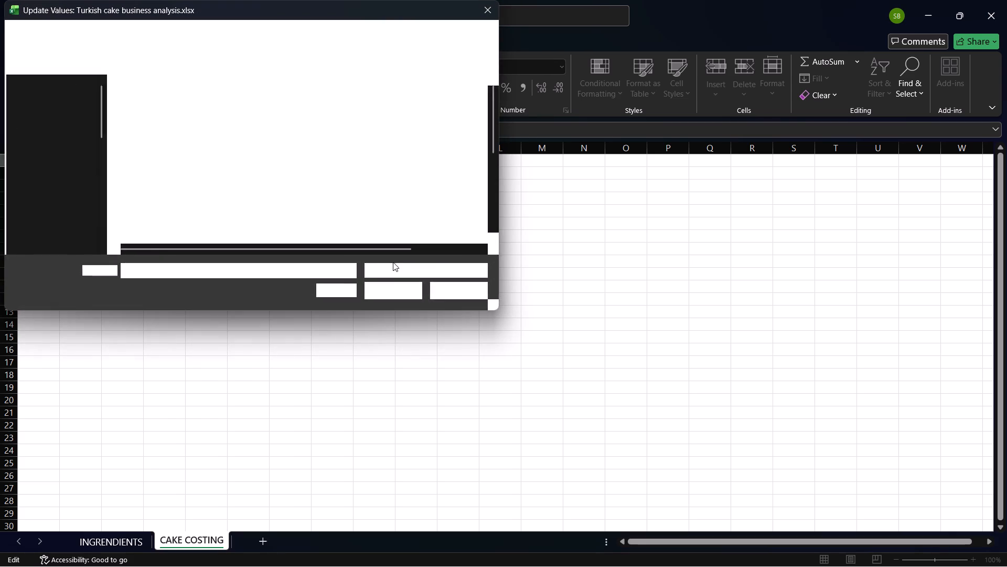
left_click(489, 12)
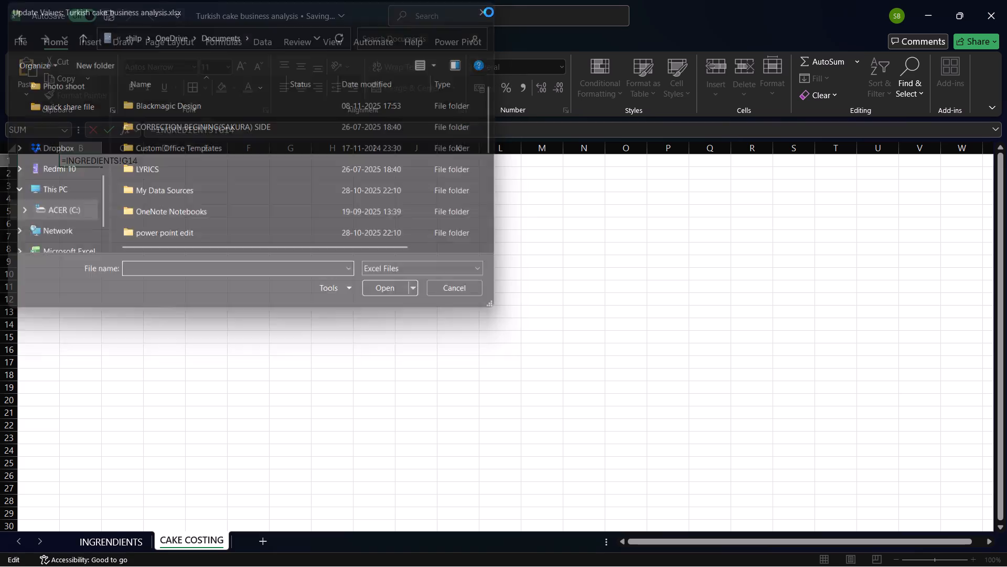